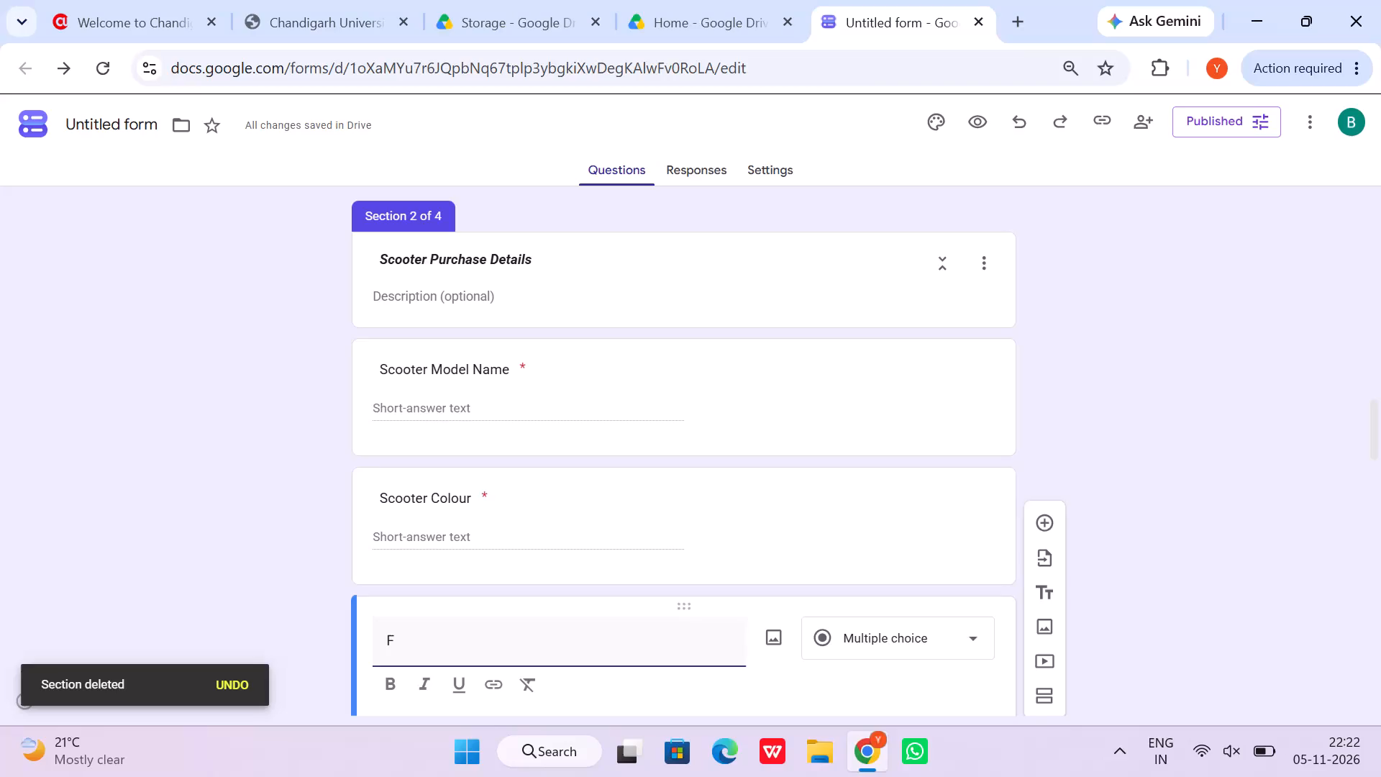
Title the question below Scooter Colour "Frame No." and make it a required short-answer question.
type("rame n")
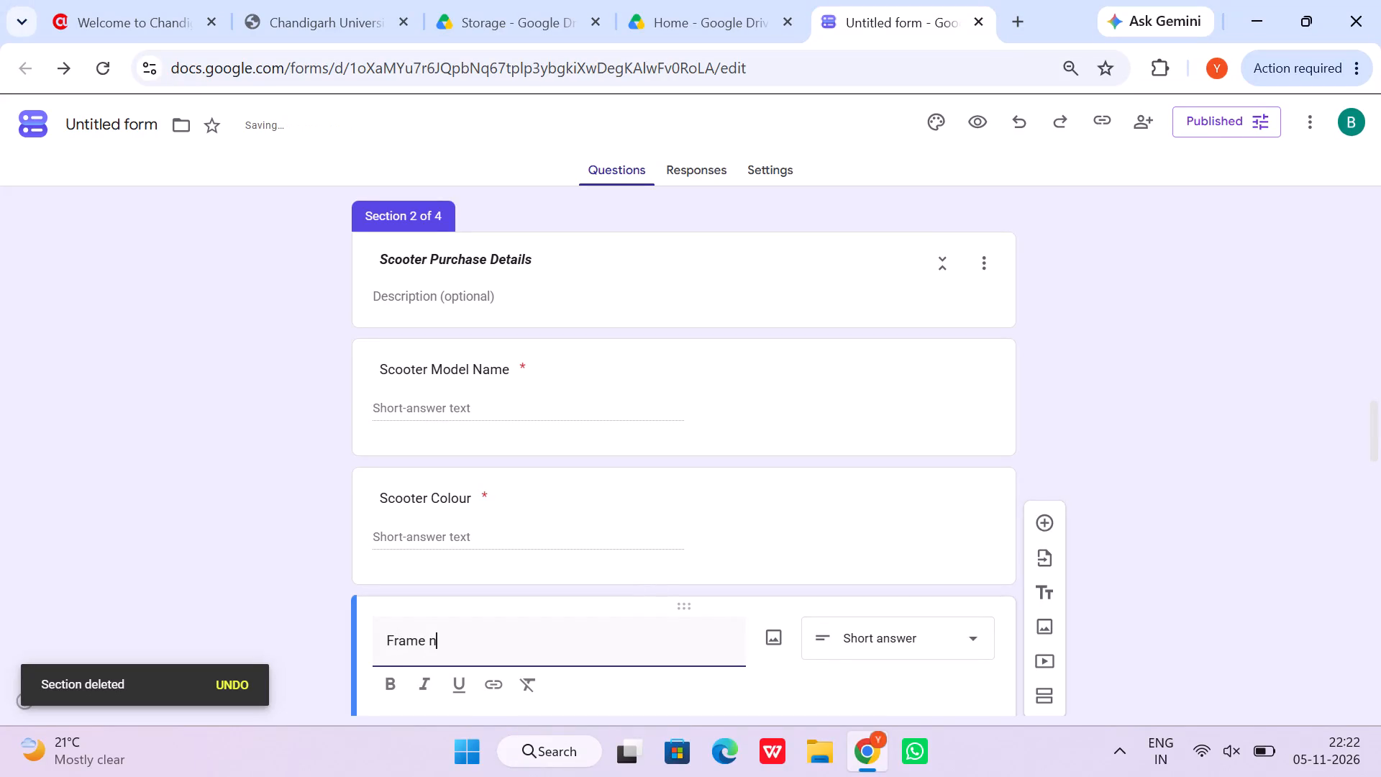
key("BackSpace")
type("NO.")
key("BackSpace")
key("BackSpace")
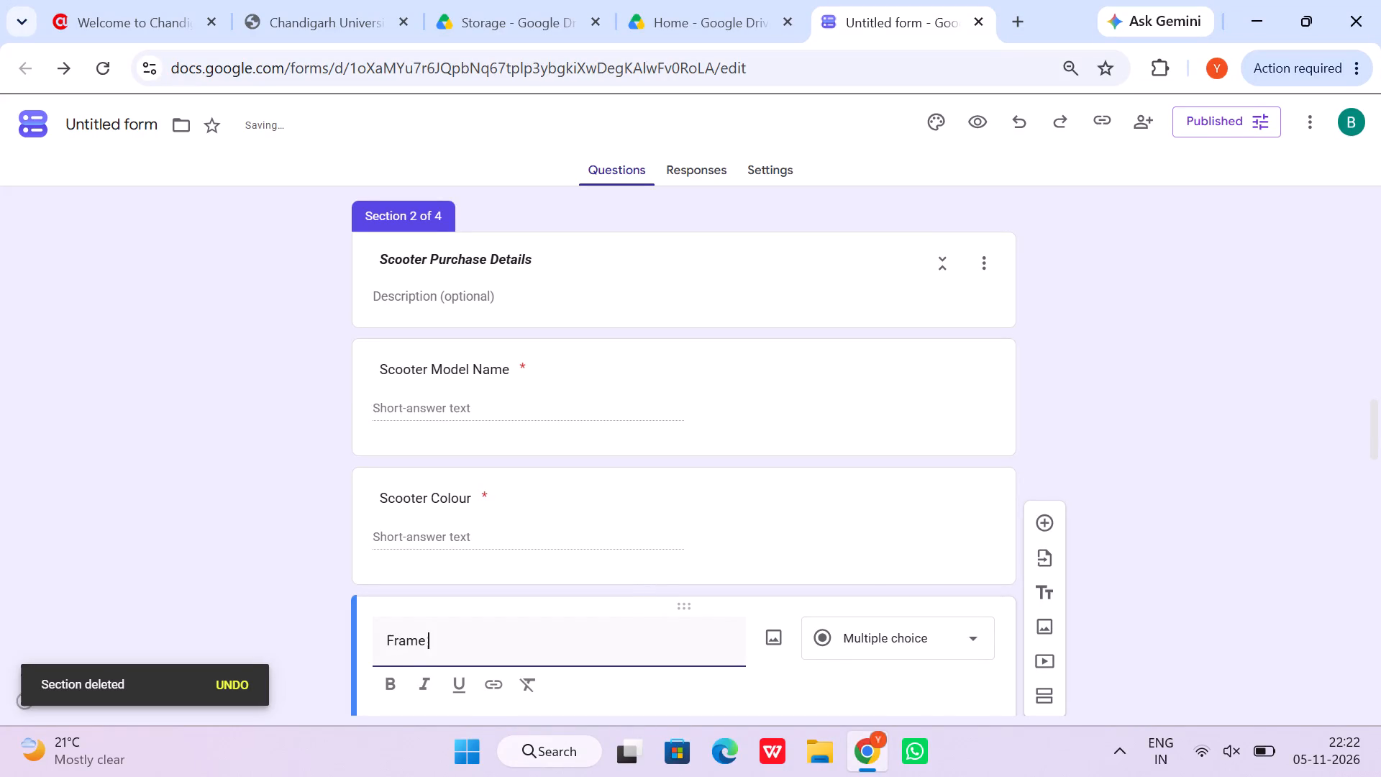
type("No")
key("period")
scroll(633, 594, "down", 2)
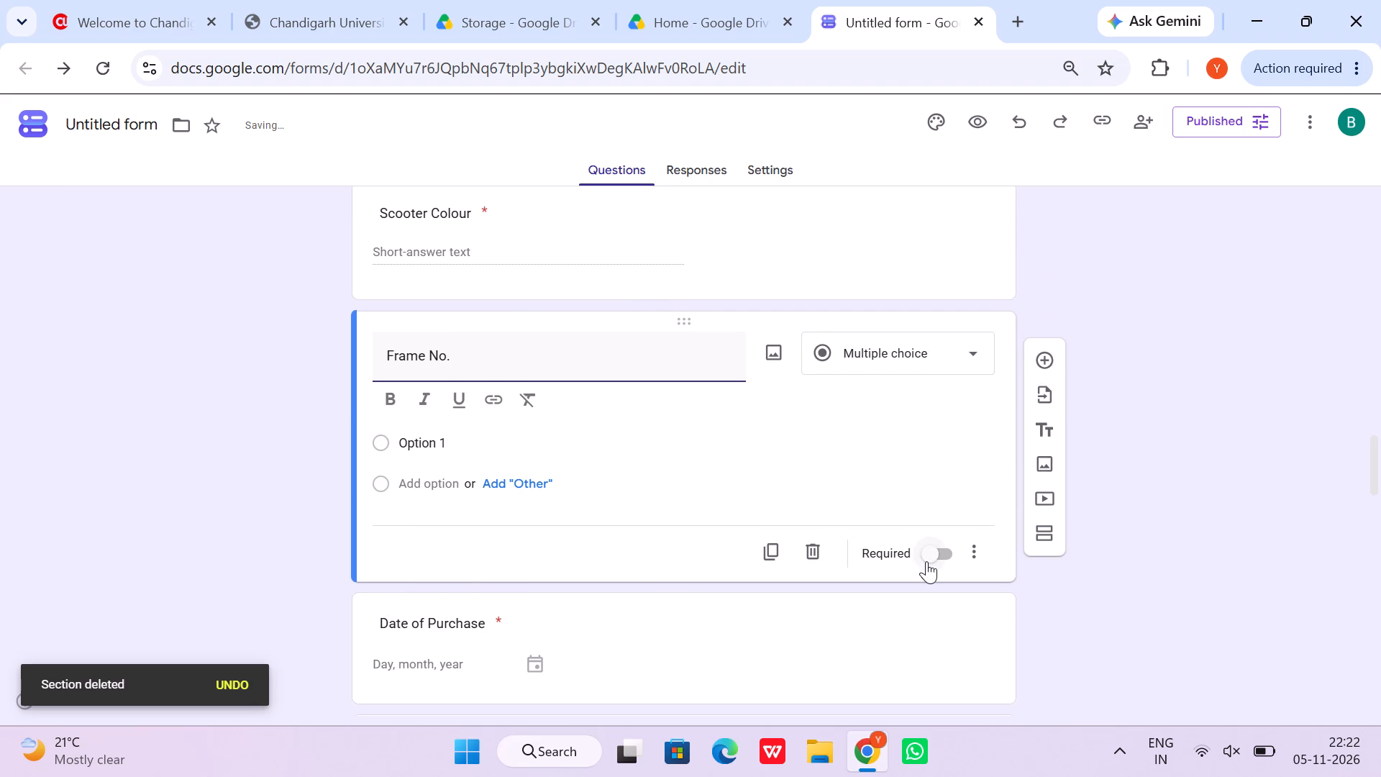
left_click(931, 556)
left_click(915, 355)
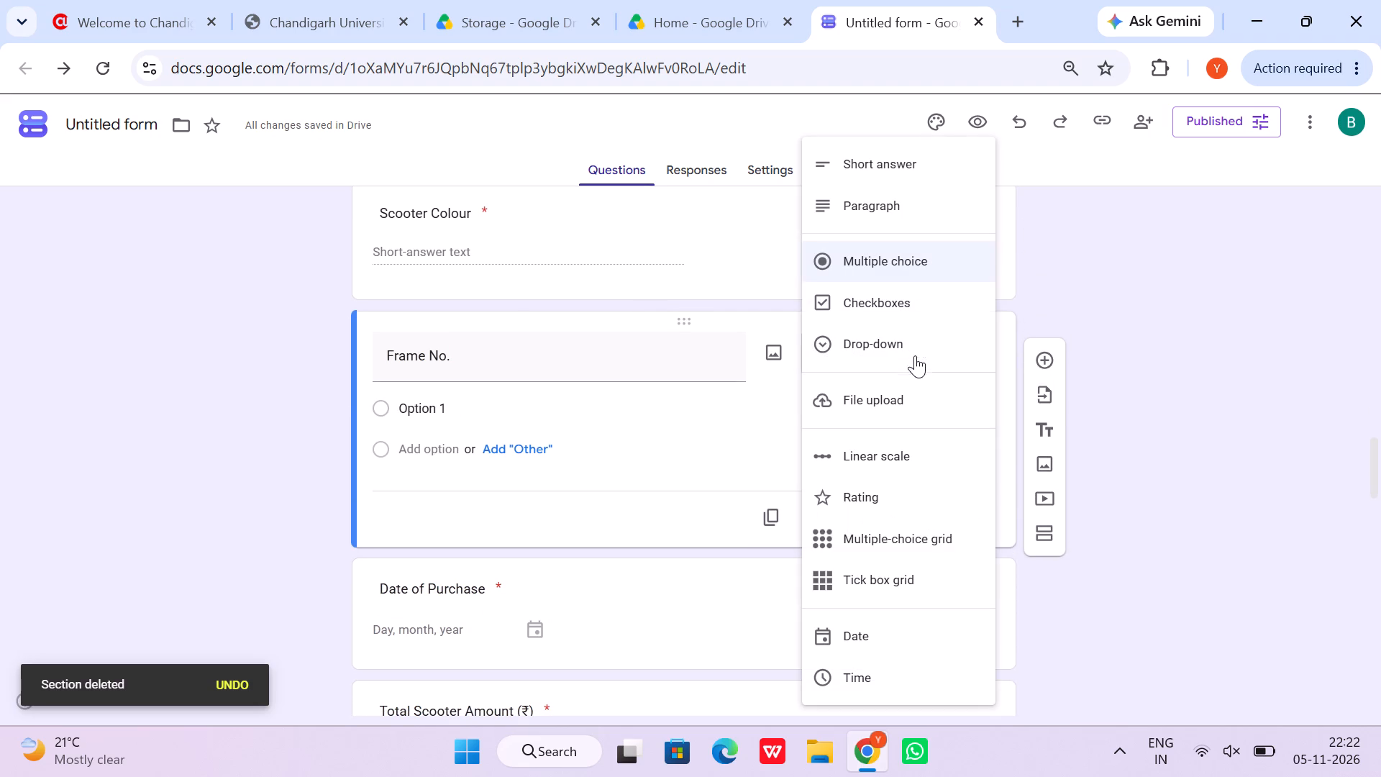
left_click(900, 169)
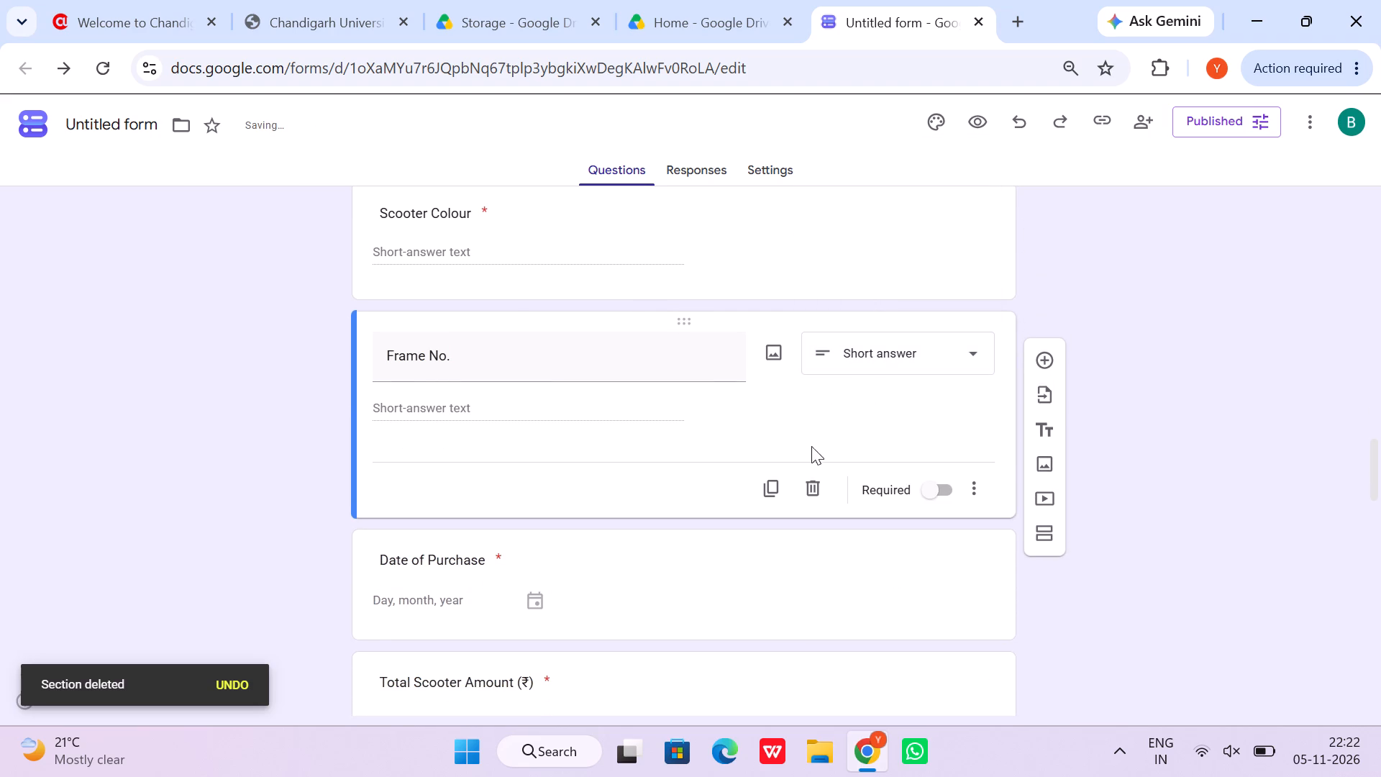
left_click(947, 491)
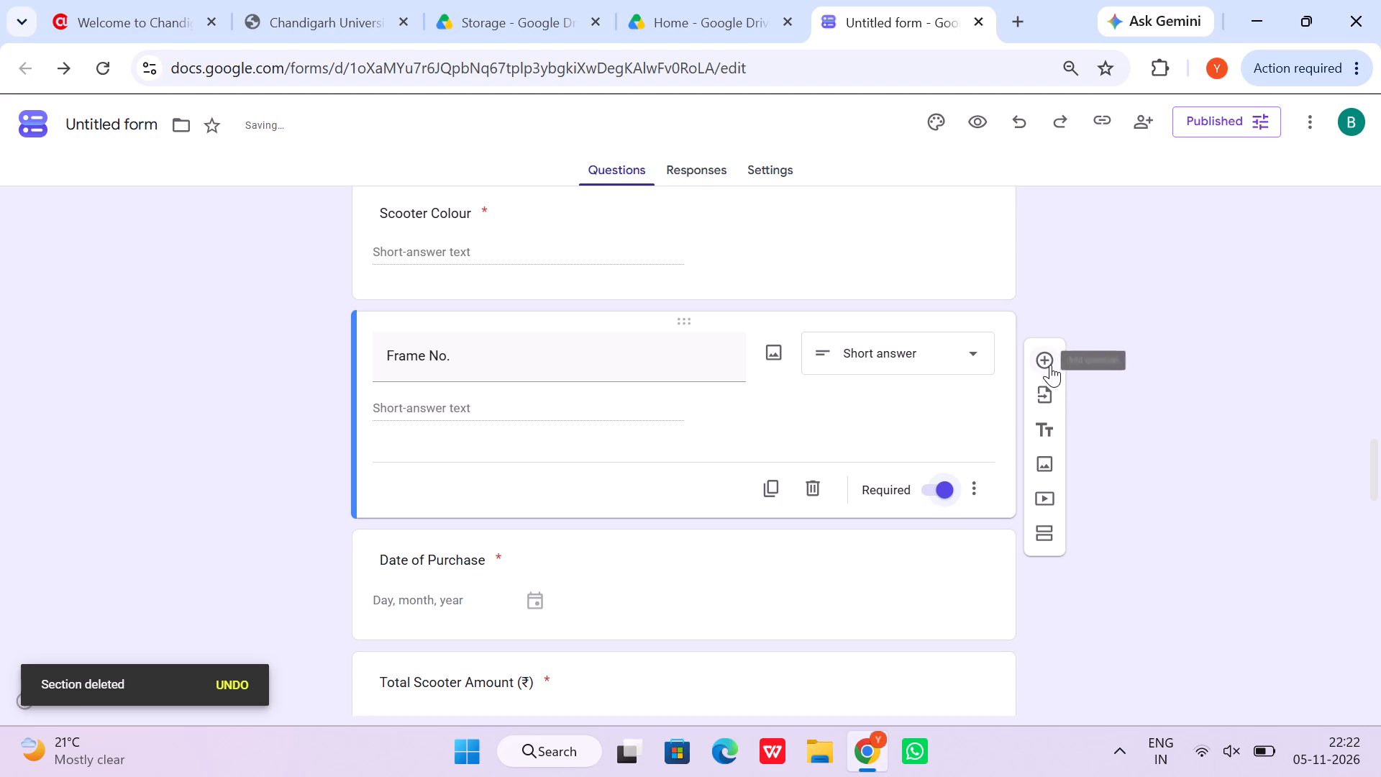
Add a required short-answer question titled "Motor No." directly below Frame No.
left_click(1050, 365)
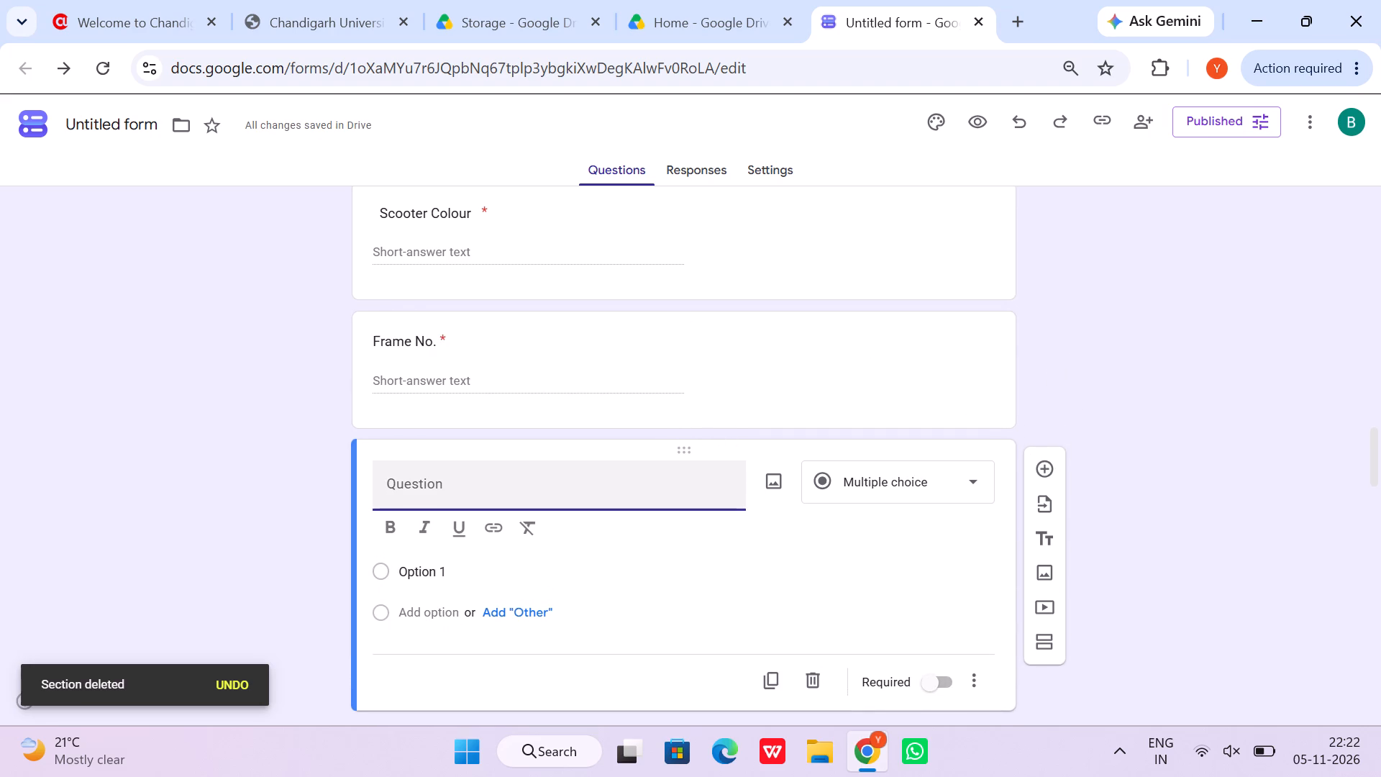
type("motor")
key("BackSpace")
key("BackSpace")
key("BackSpace")
key("BackSpace")
key("BackSpace")
key("BackSpace")
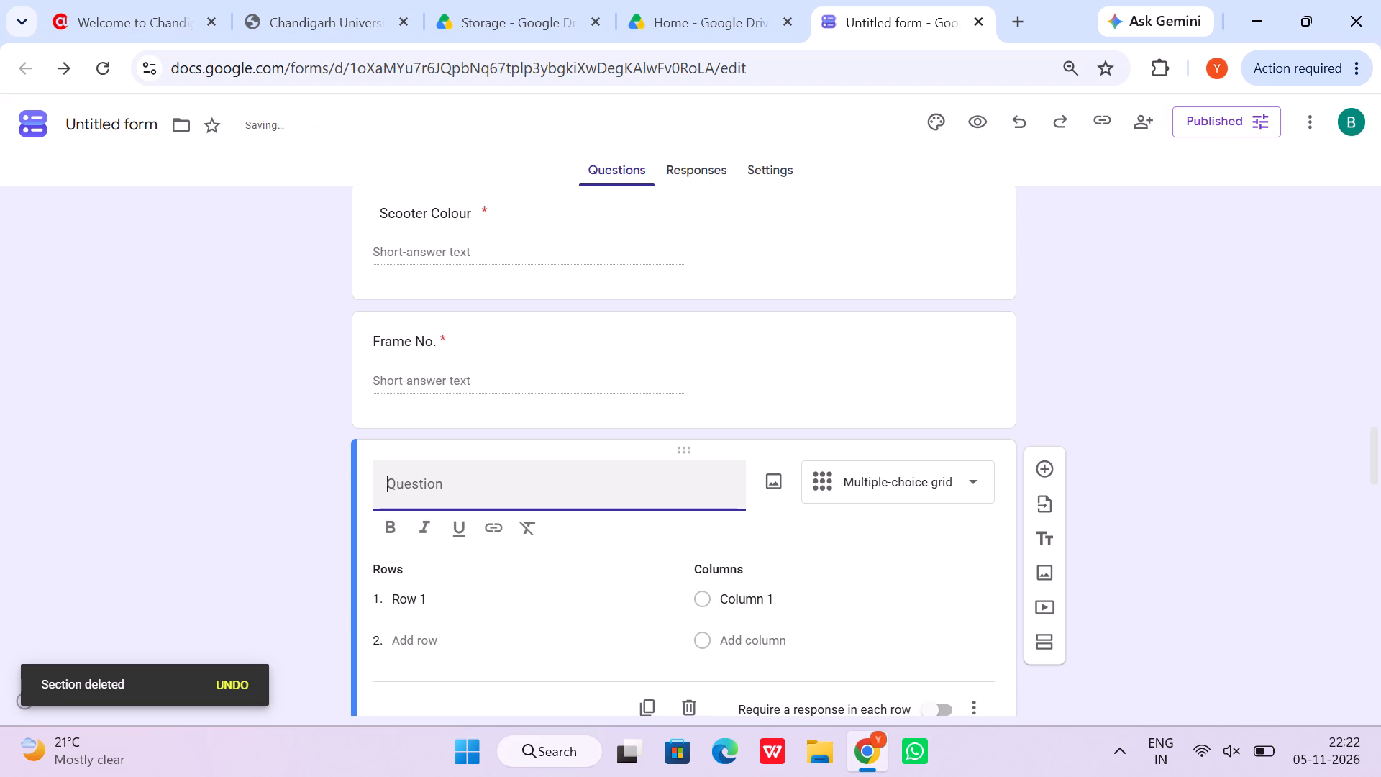
type("Motor No")
key("period")
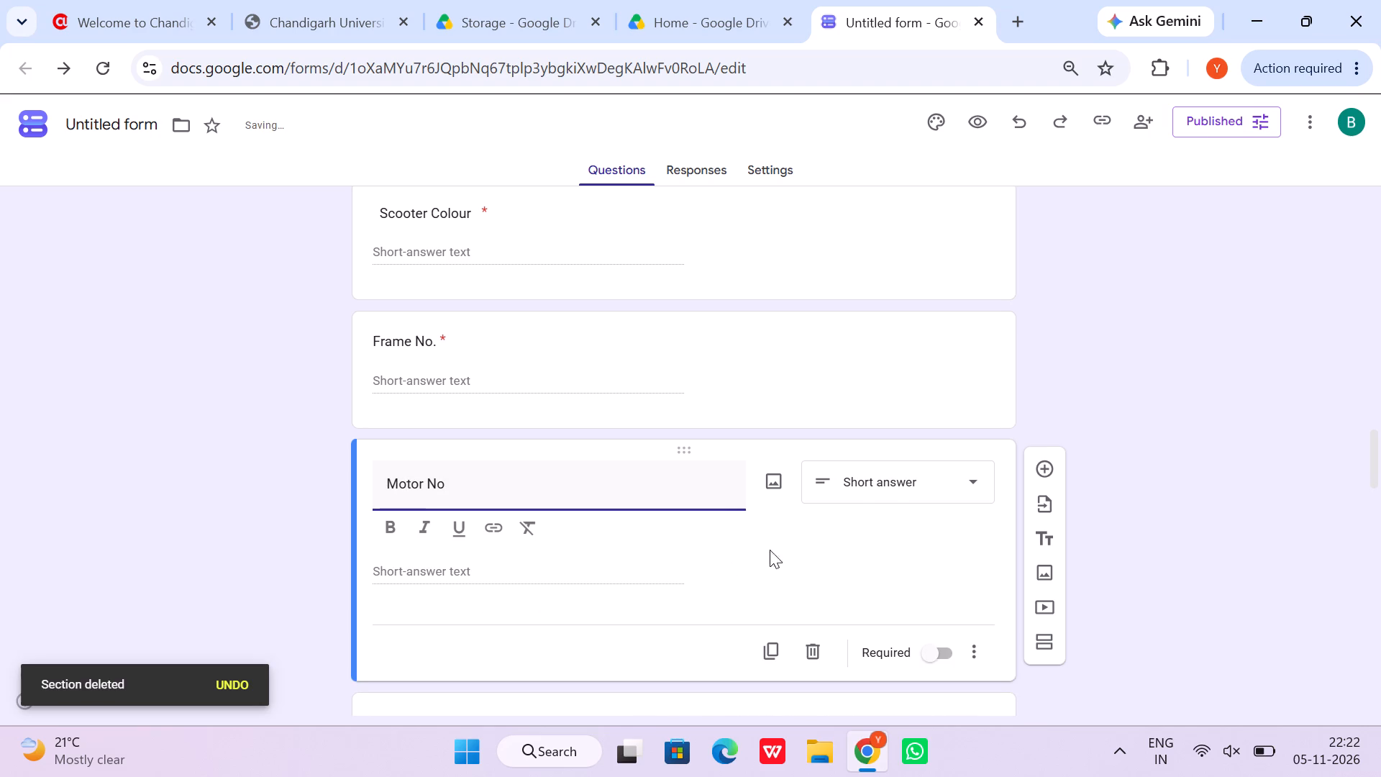
left_click(934, 653)
scroll(934, 653, "down", 1)
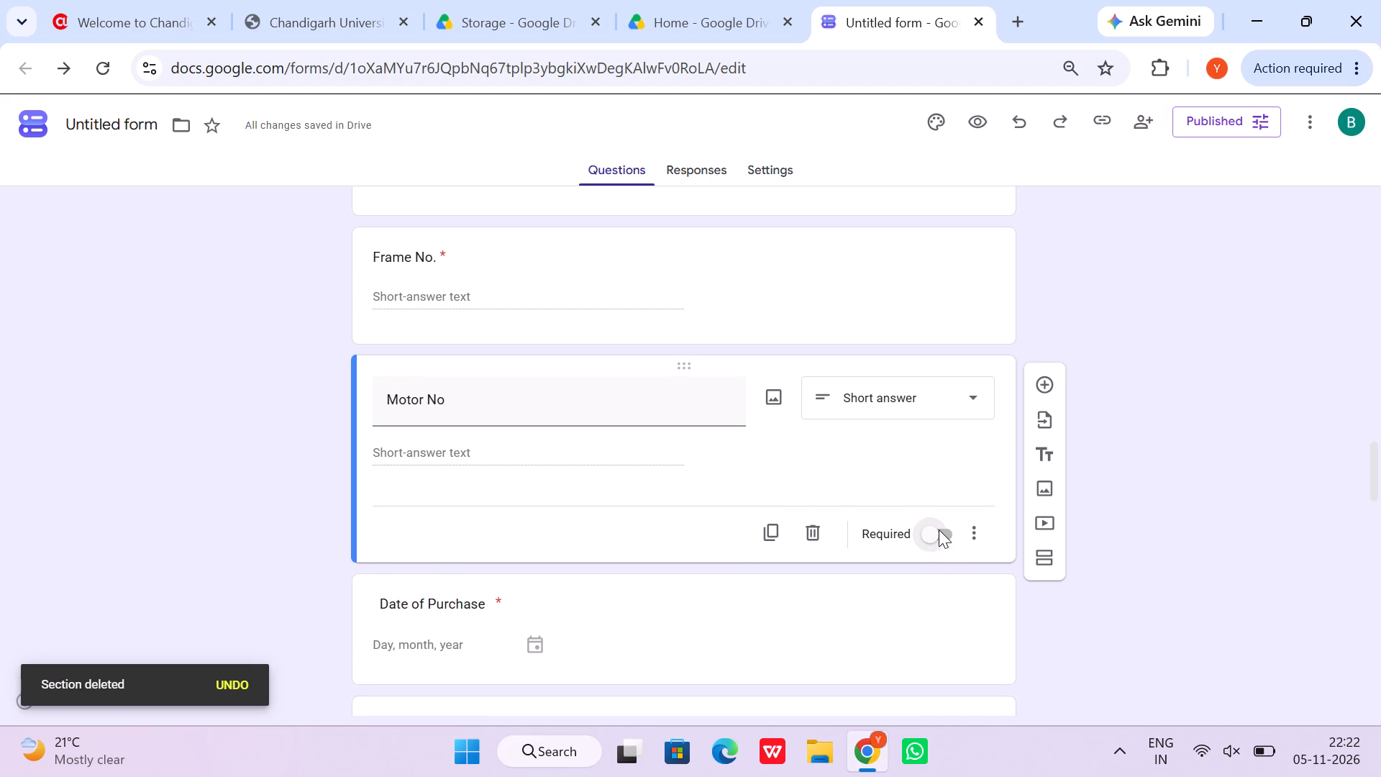
left_click(939, 530)
left_click(636, 396)
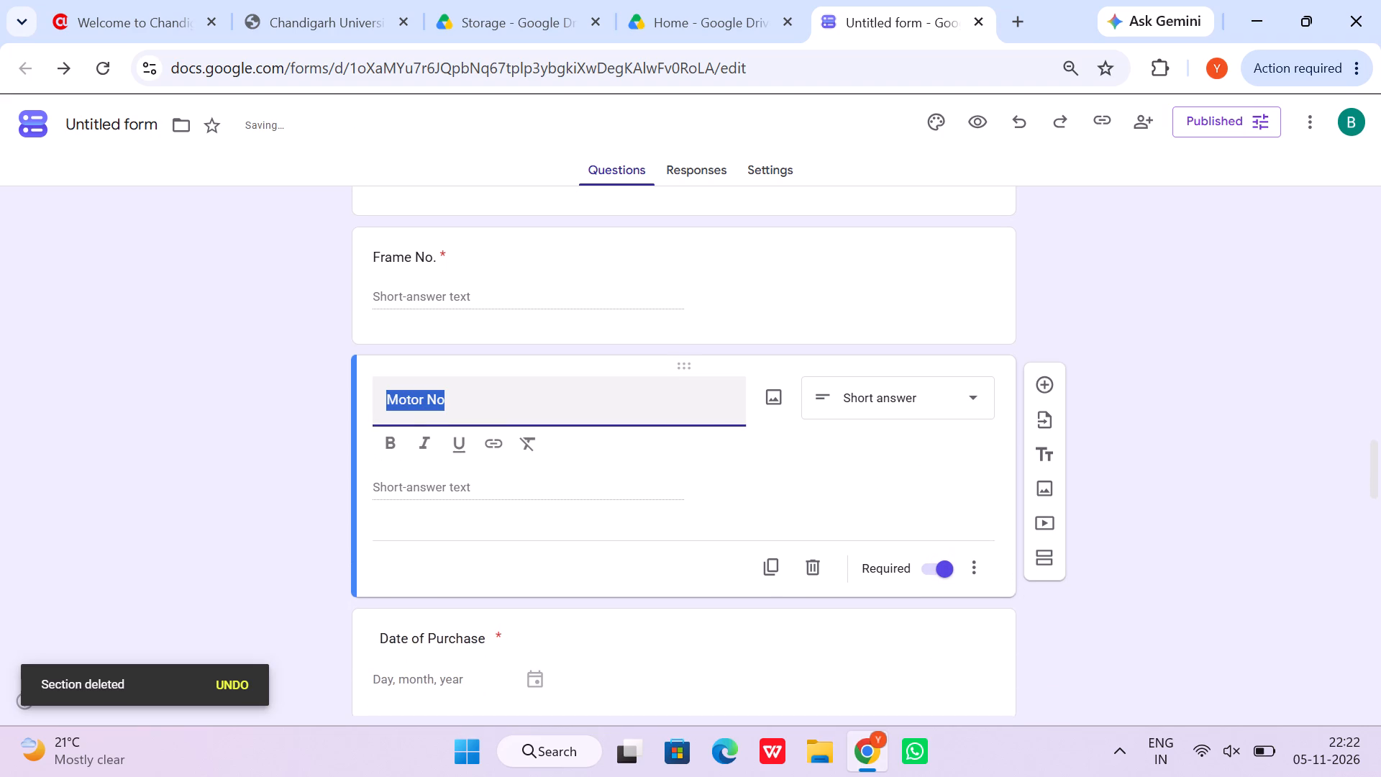
left_click(636, 396)
key("period")
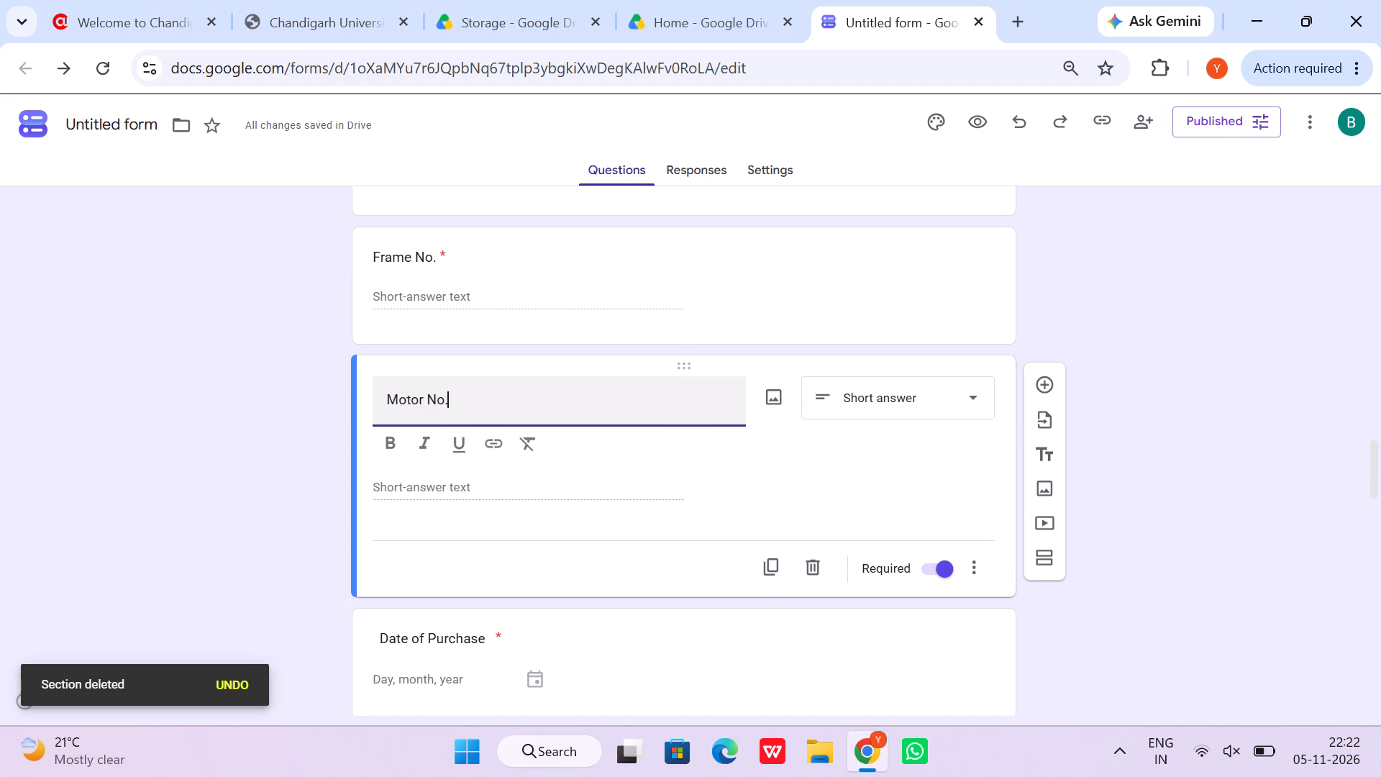
Add a required short-answer question titled "Charger No." directly below Motor No.
left_click(1043, 374)
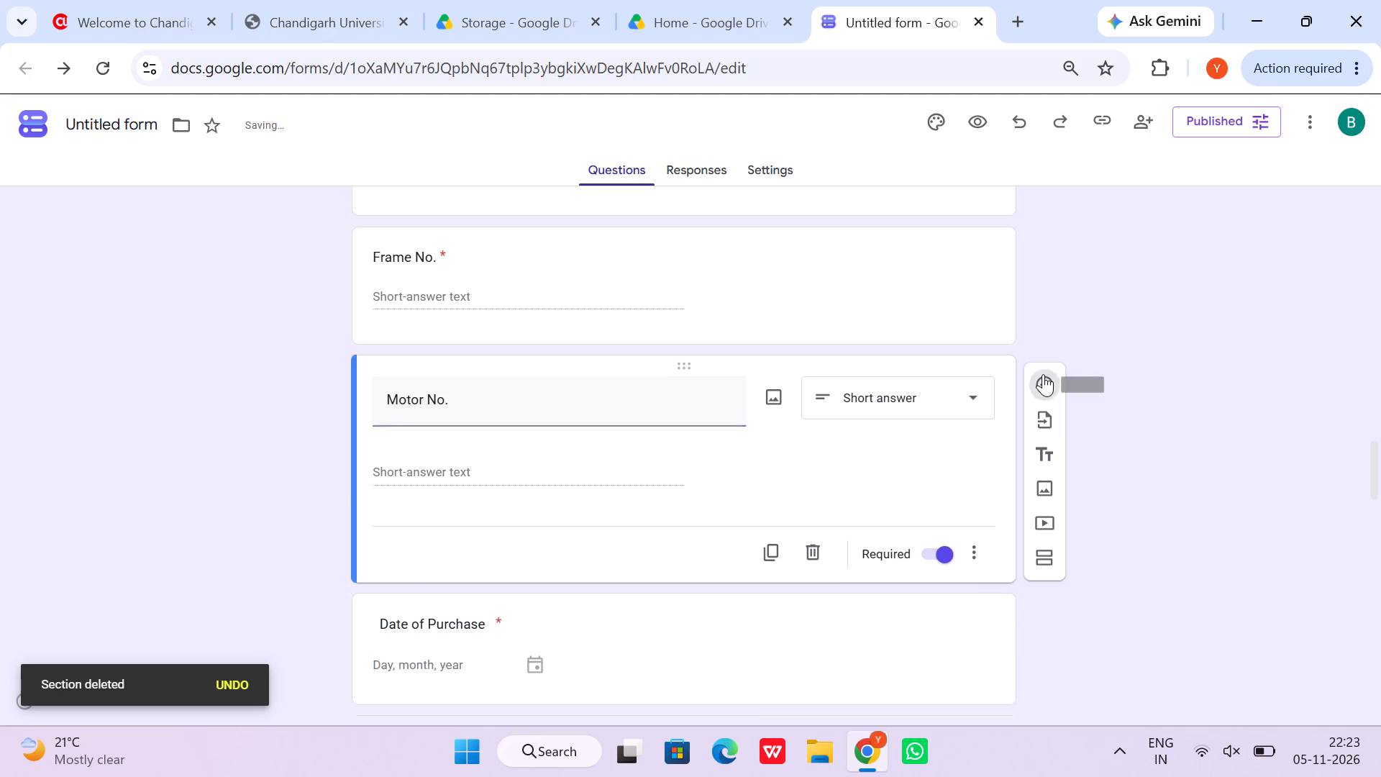
scroll(835, 514, "down", 2)
scroll(835, 514, "up", 1)
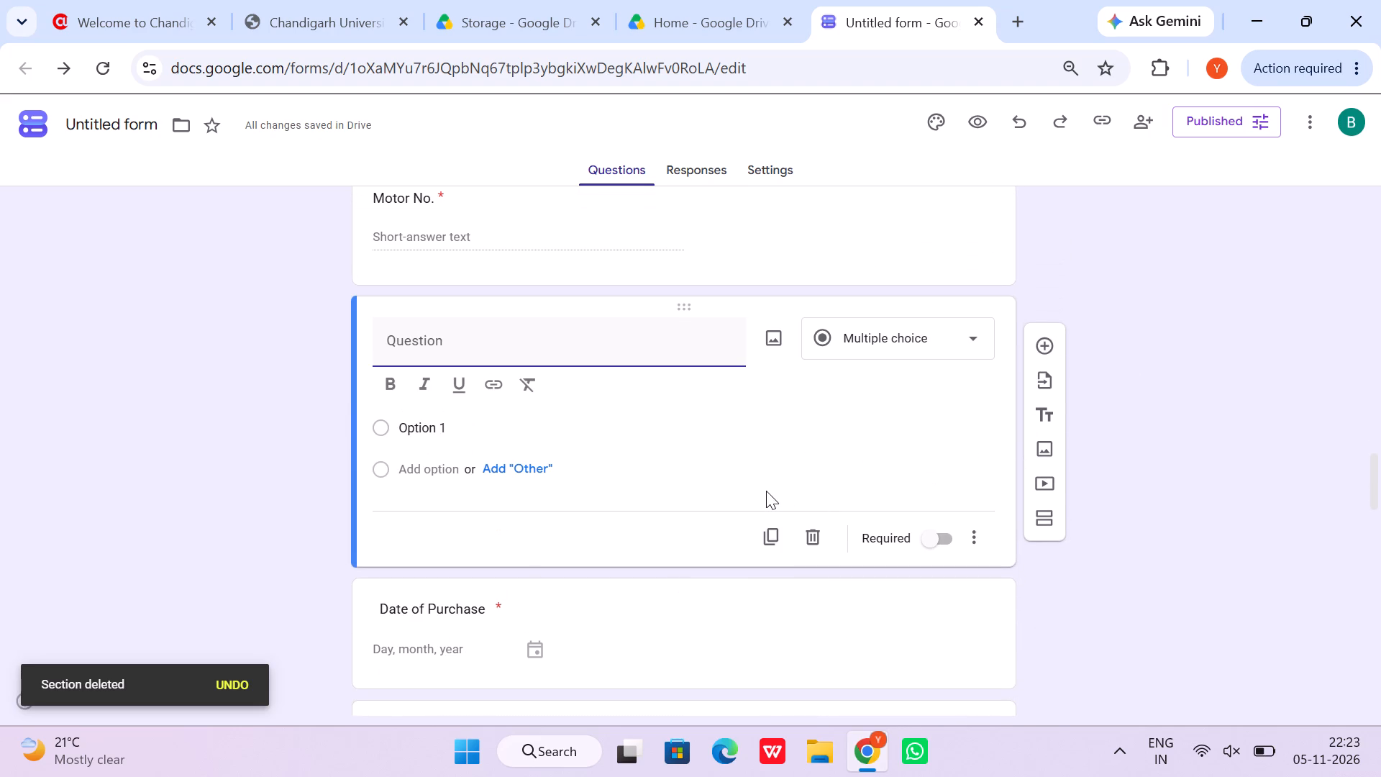
type("Charger")
key("space")
type("No.")
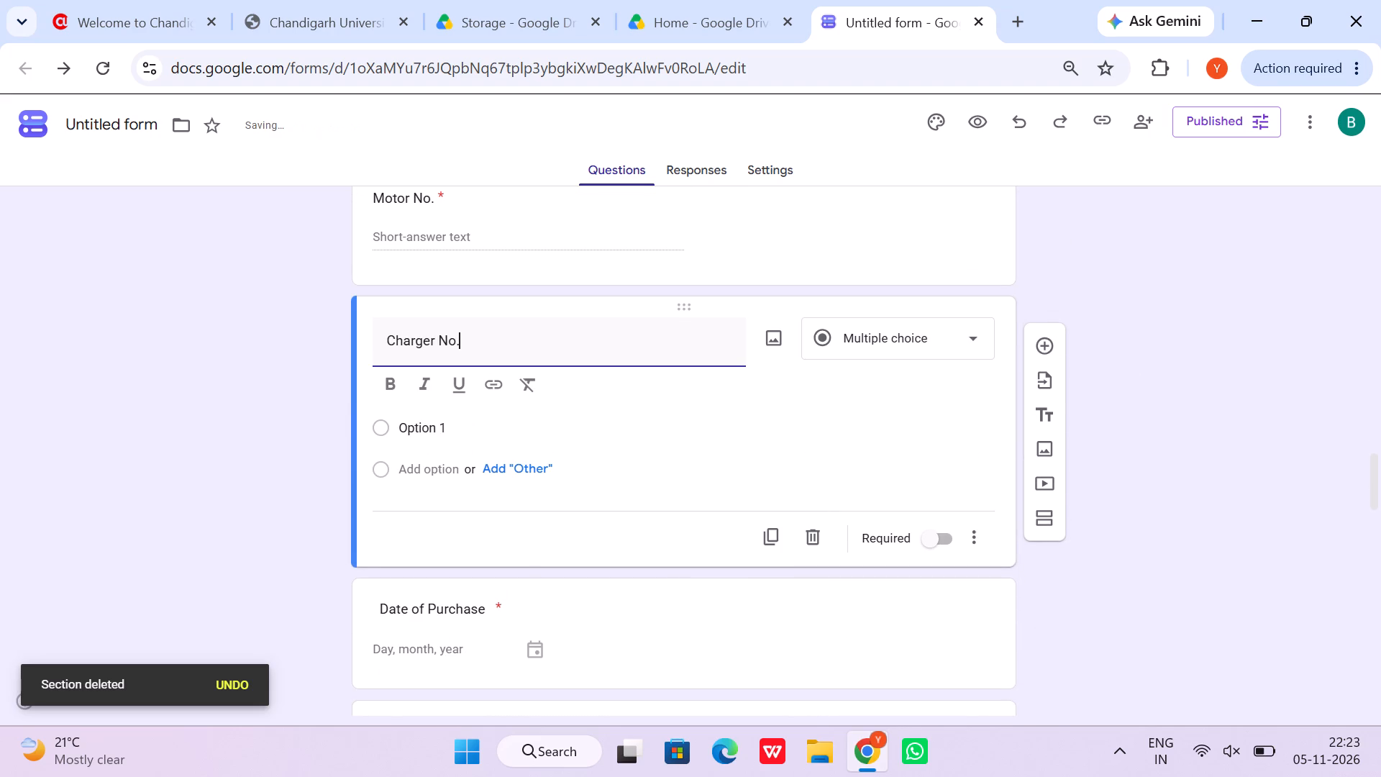
left_click(885, 337)
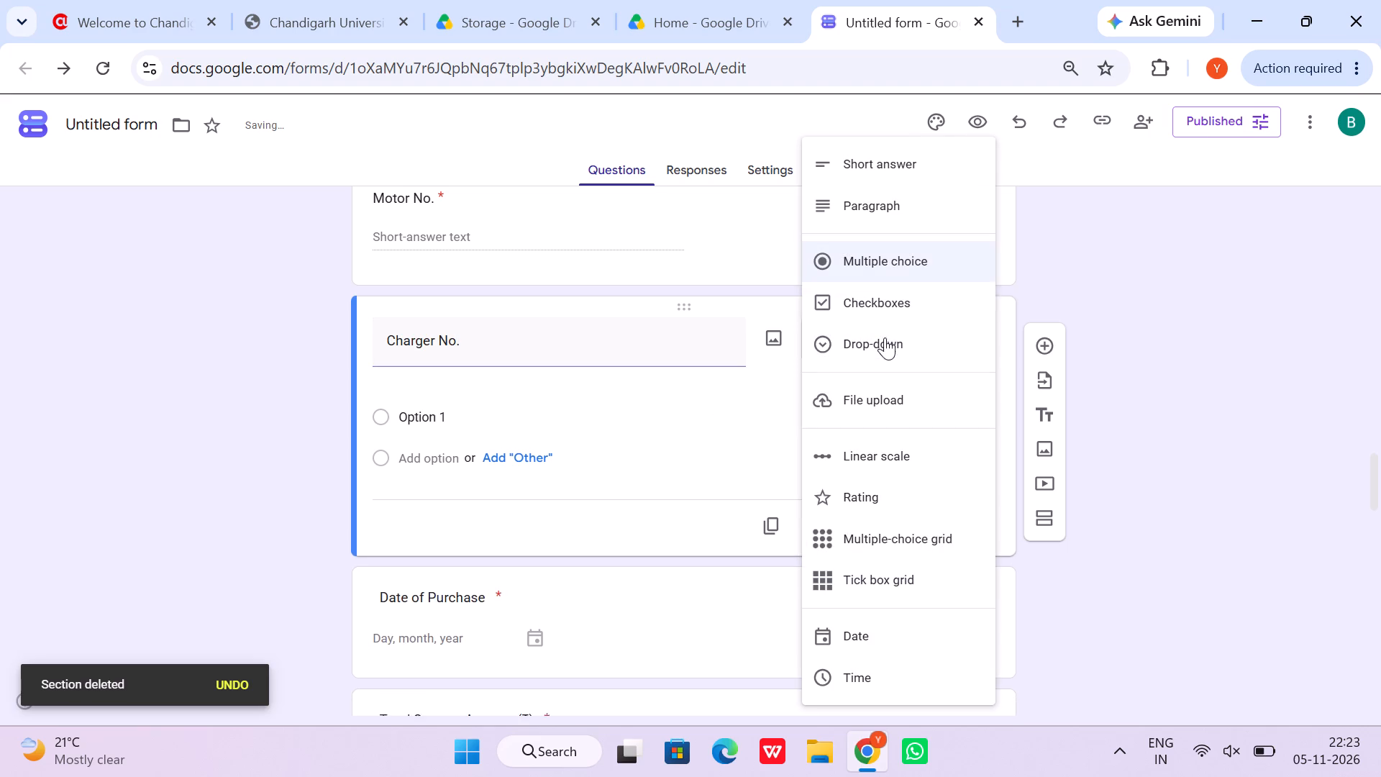
left_click(903, 163)
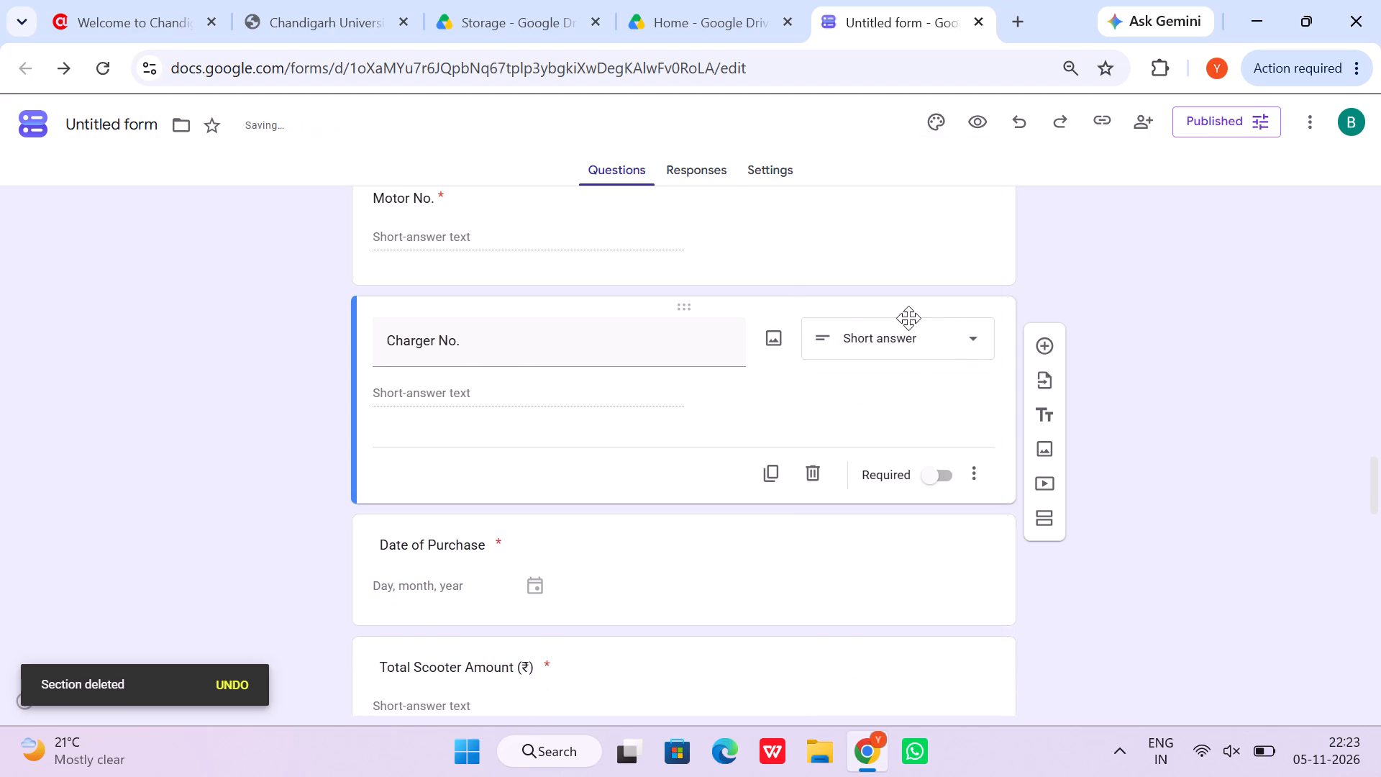
left_click(941, 471)
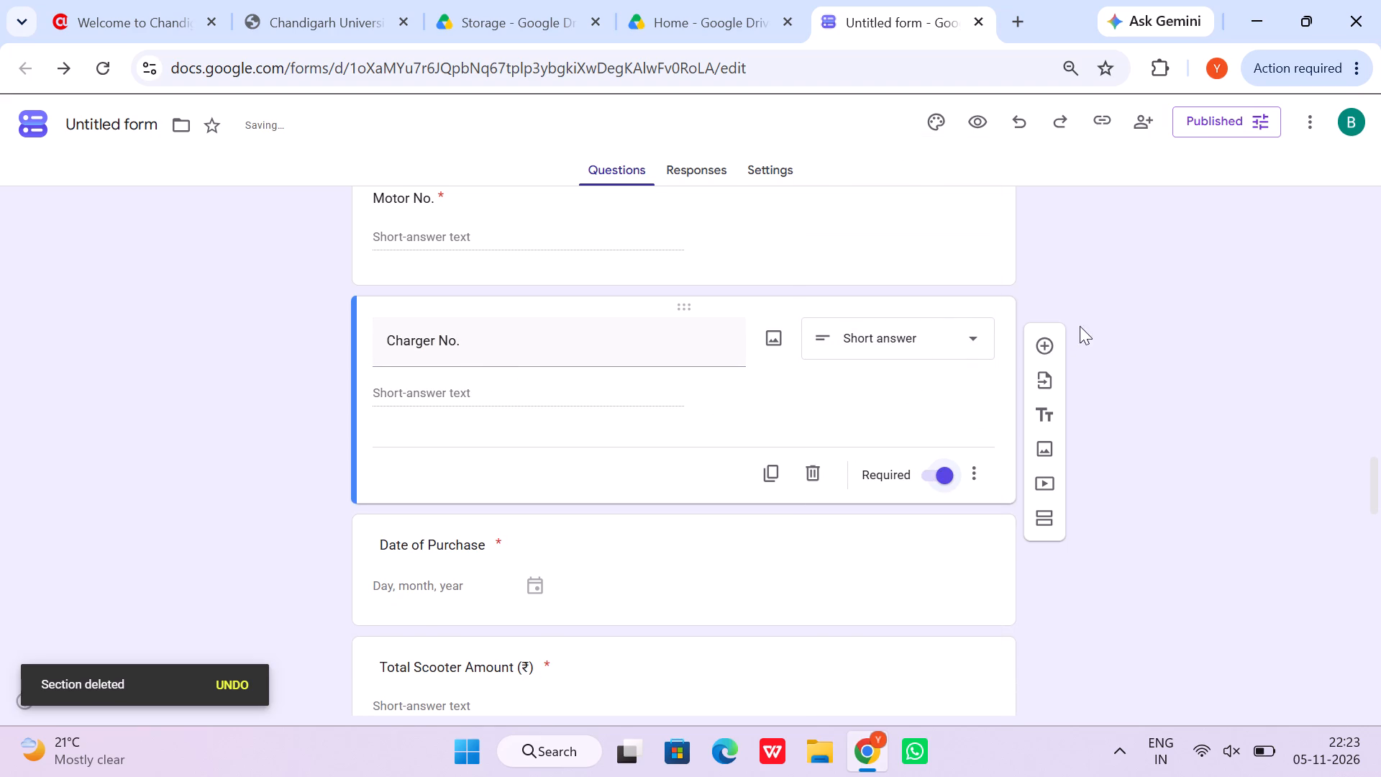
Add a required short-answer question titled "Battery No." directly below Charger No.
left_click(1046, 340)
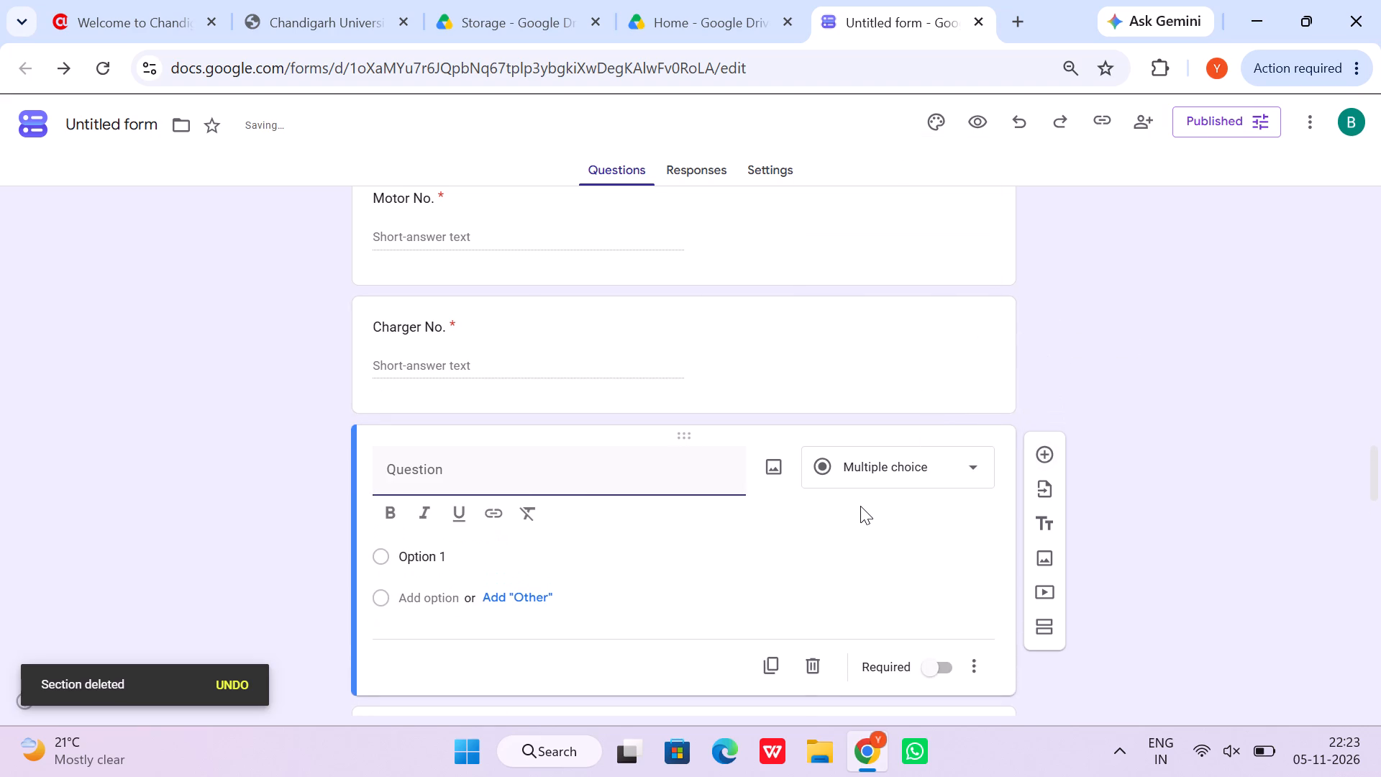
scroll(860, 506, "down", 1)
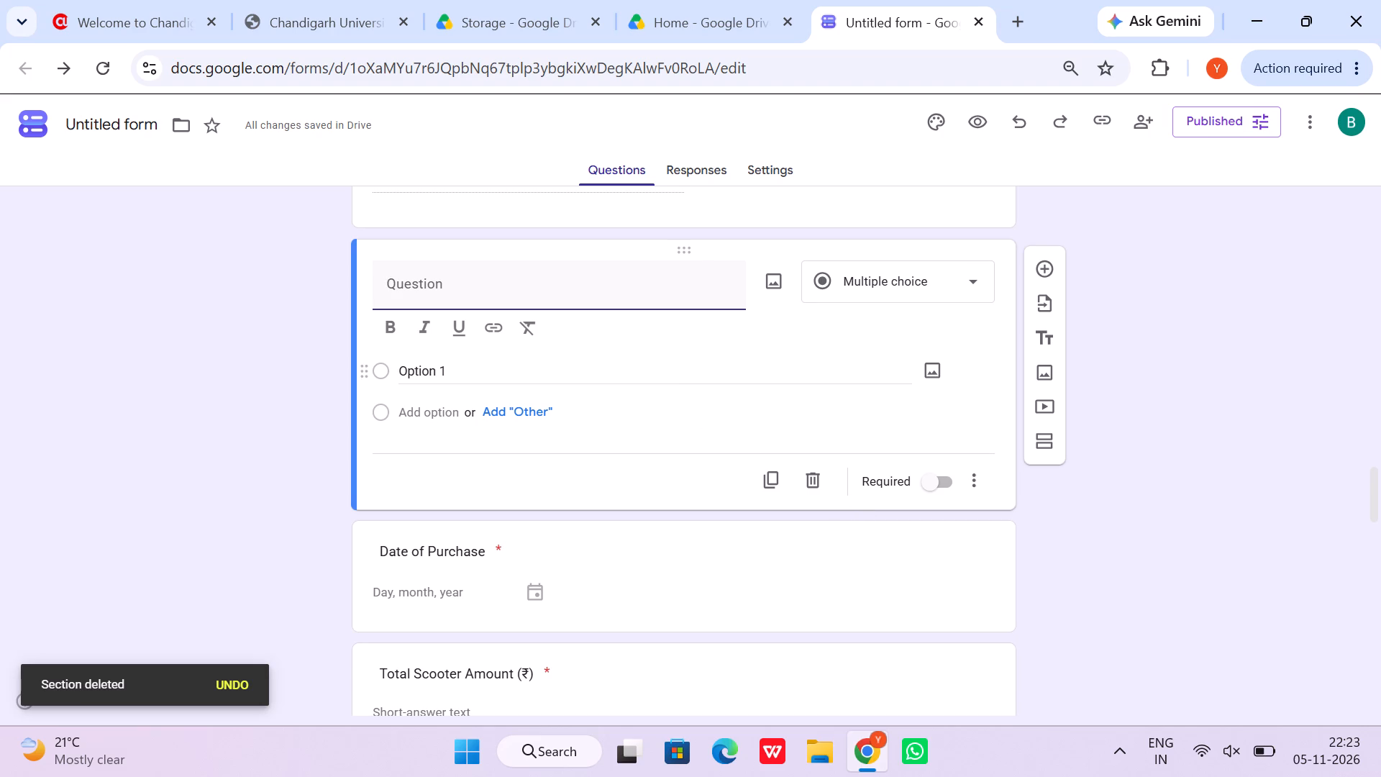
key("Right")
type("Batter")
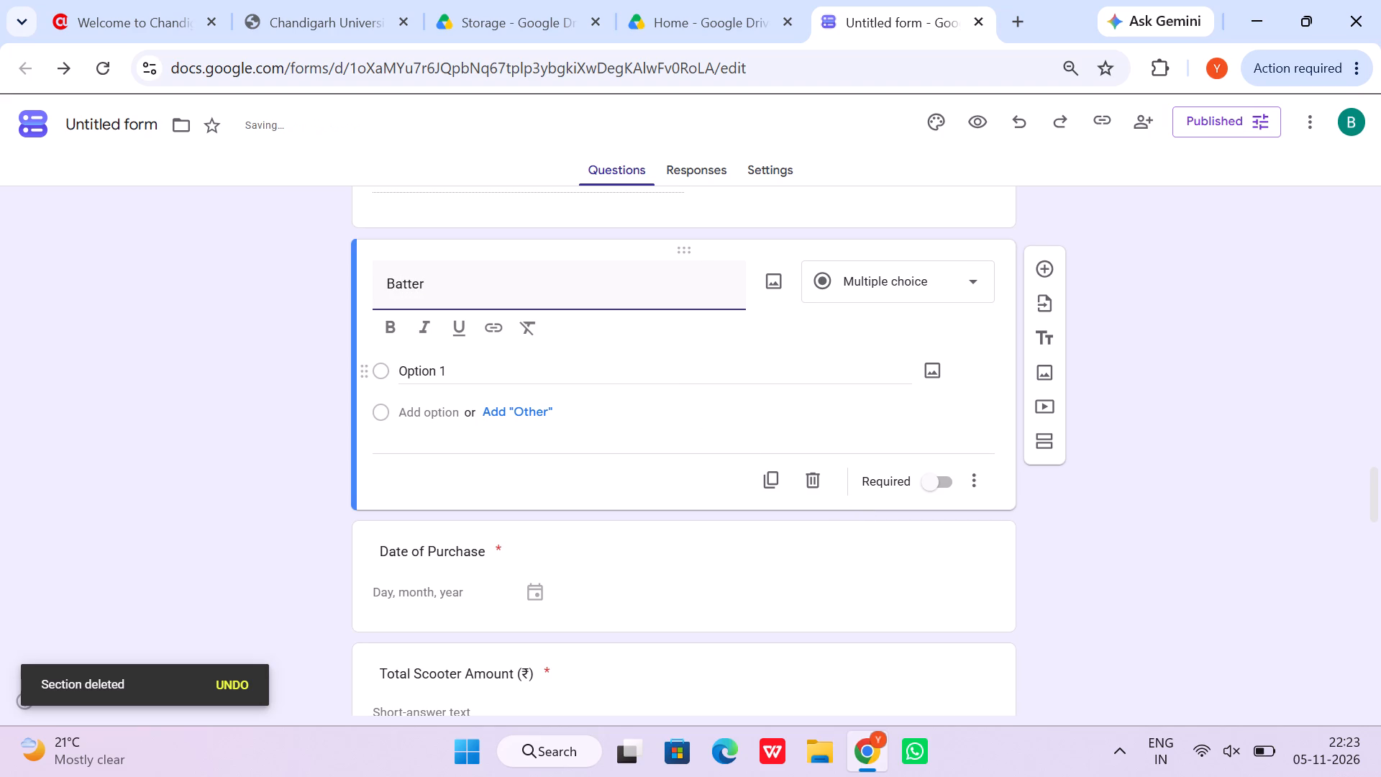
type("y")
key("space")
type("No.")
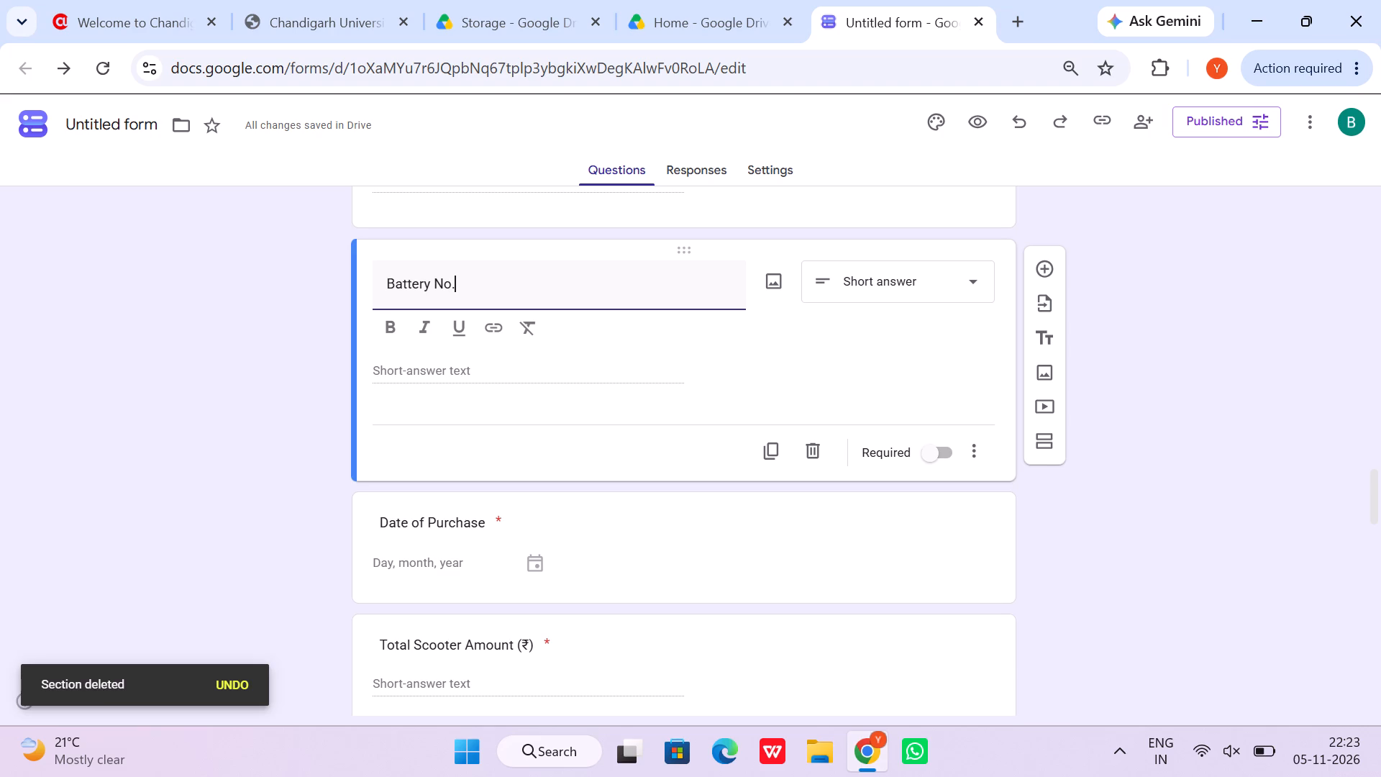
left_click(926, 447)
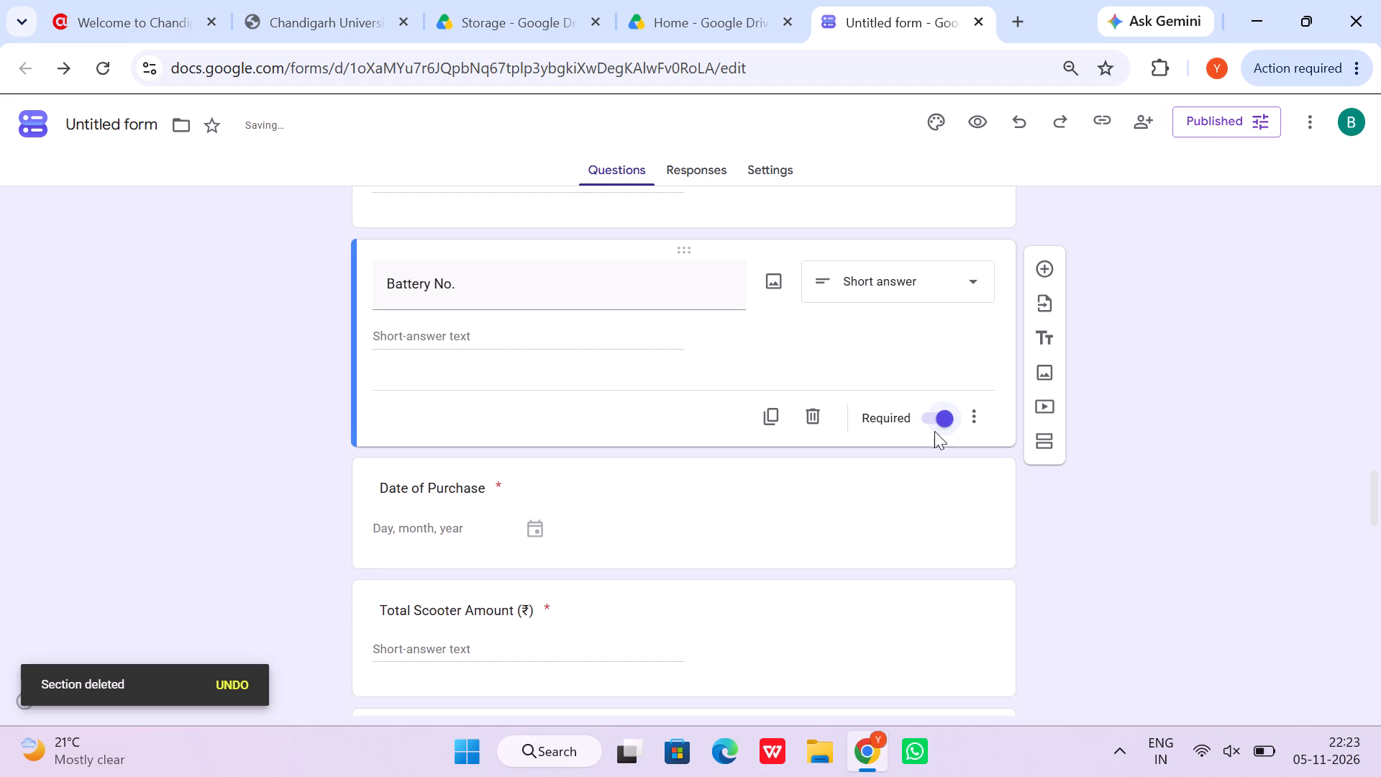
Add a required short-answer question titled "Controller No." directly below Battery No.
left_click(1057, 269)
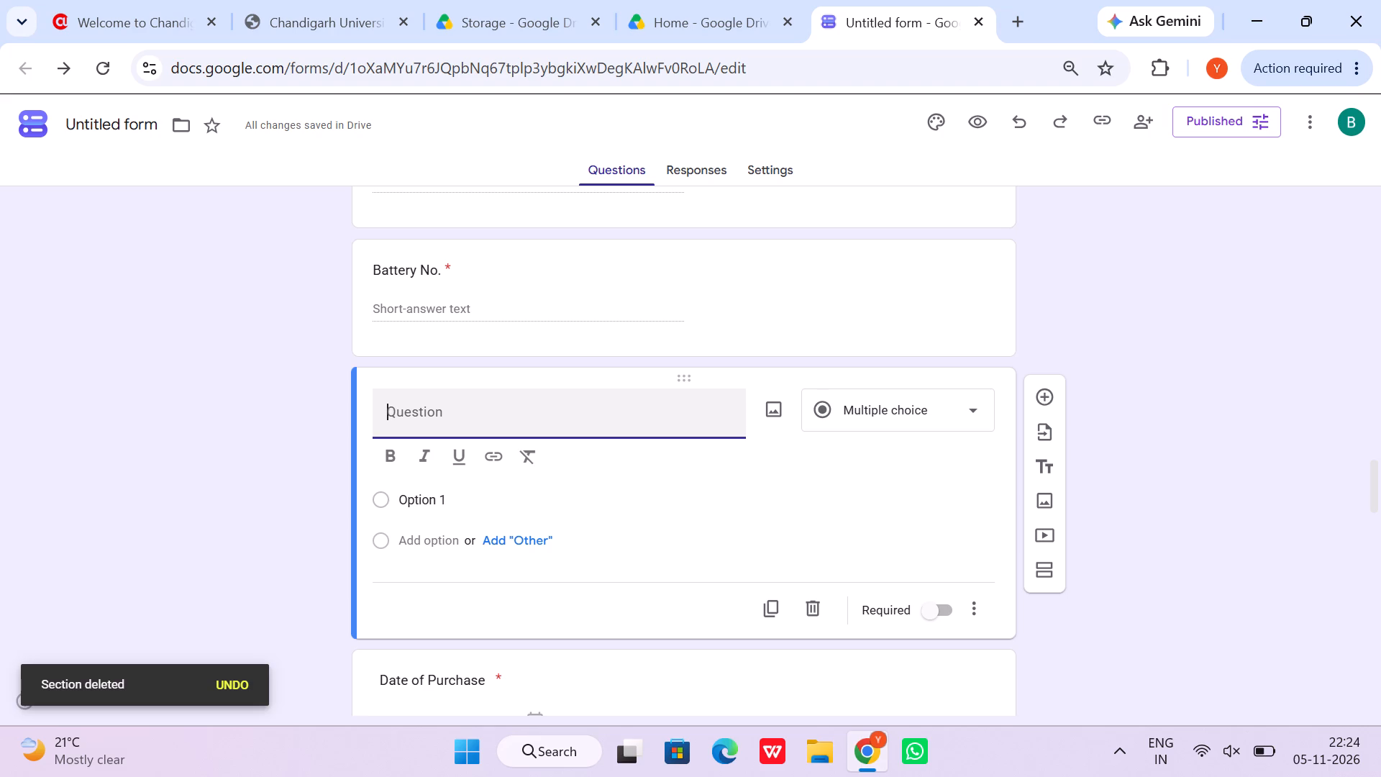
type("Controller")
key("space")
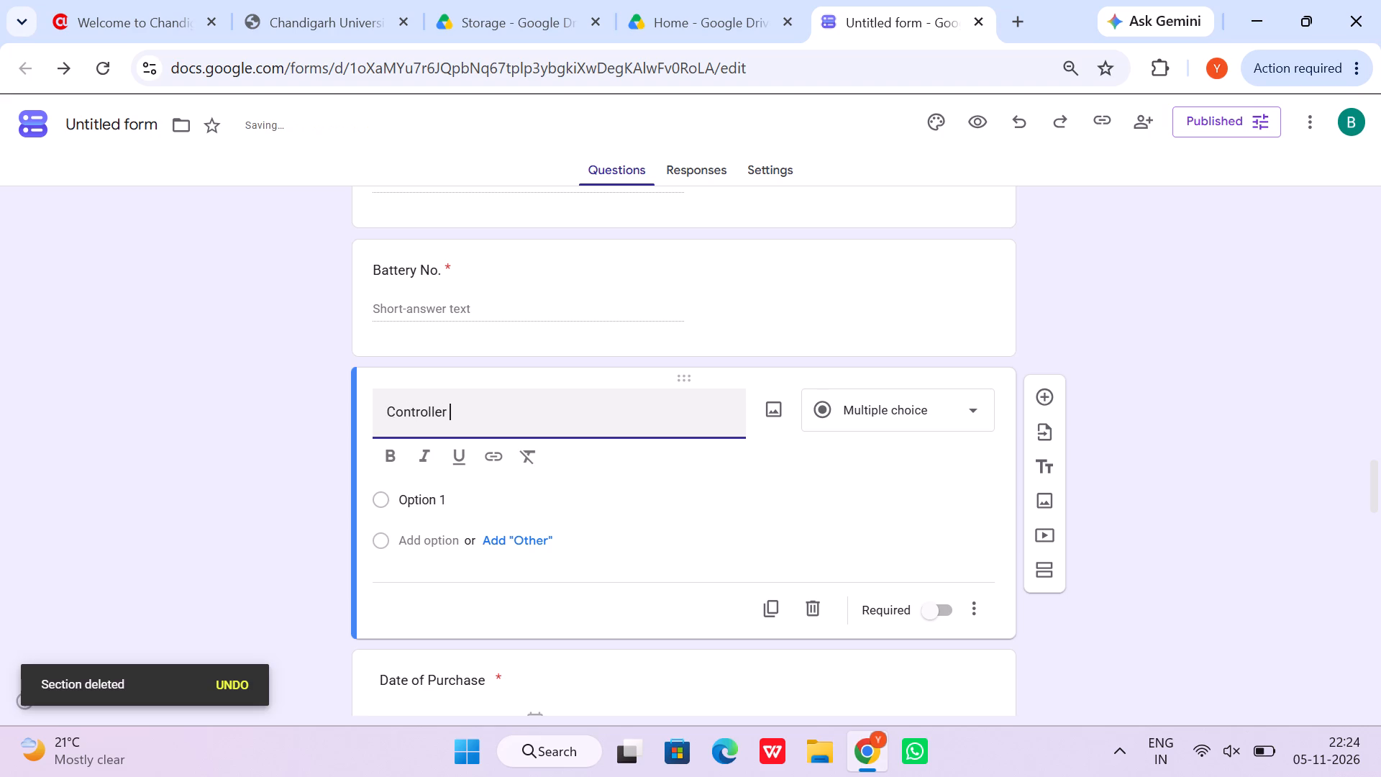
type("No.")
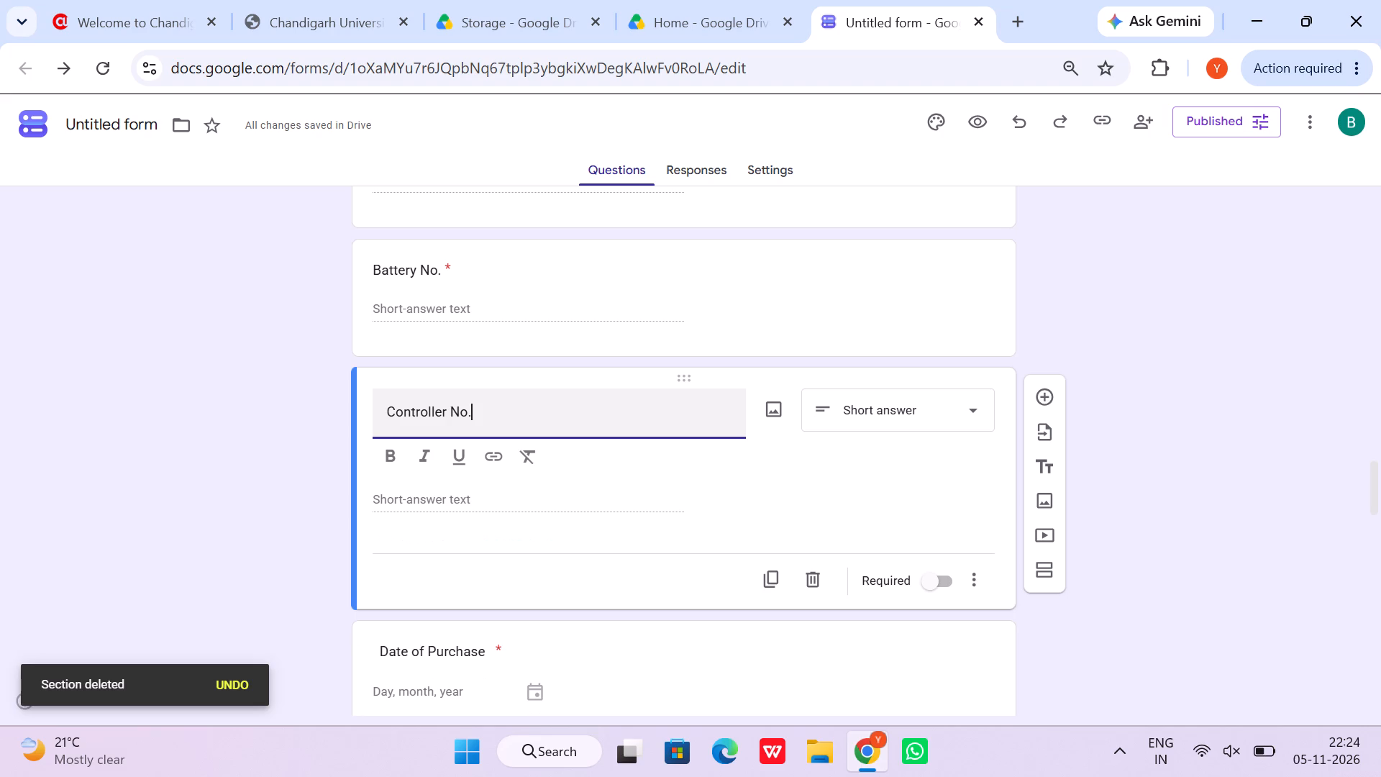
left_click(931, 589)
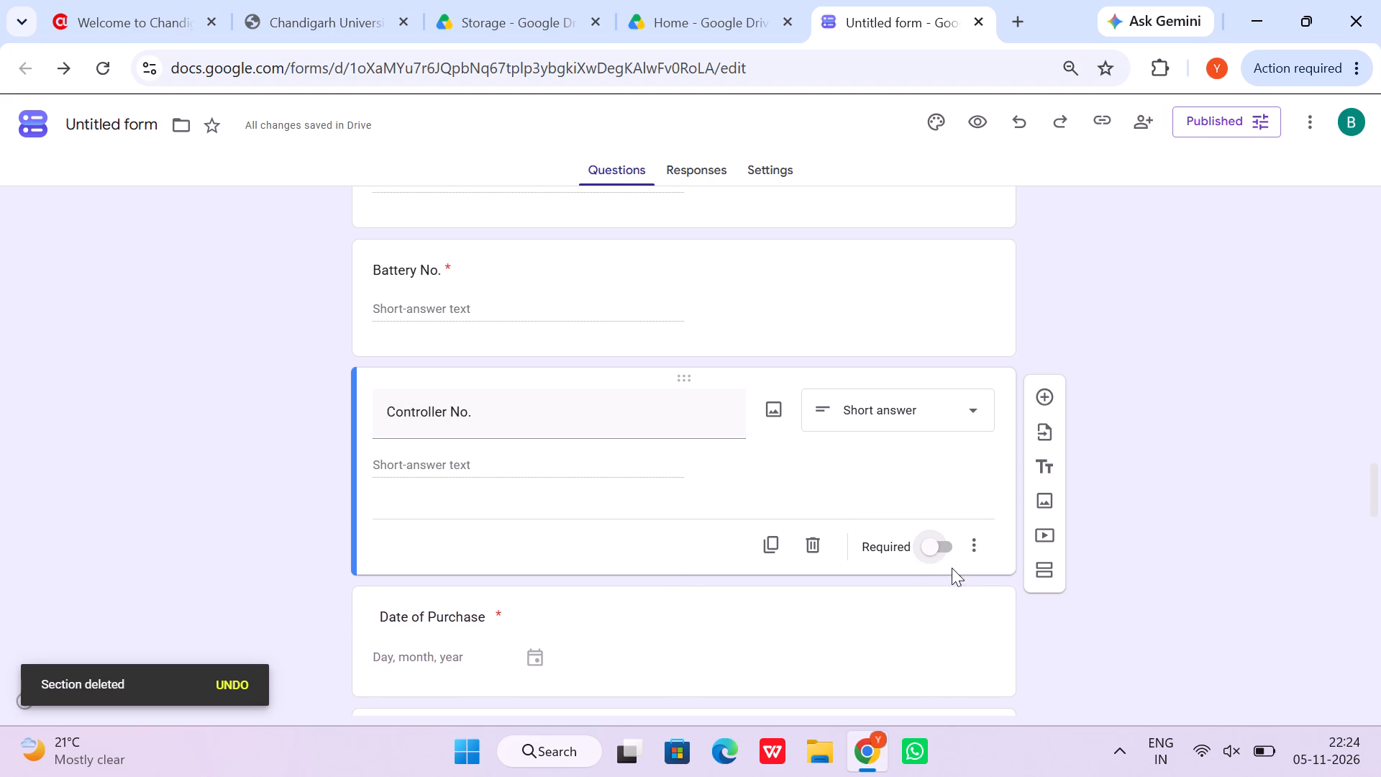
left_click(931, 562)
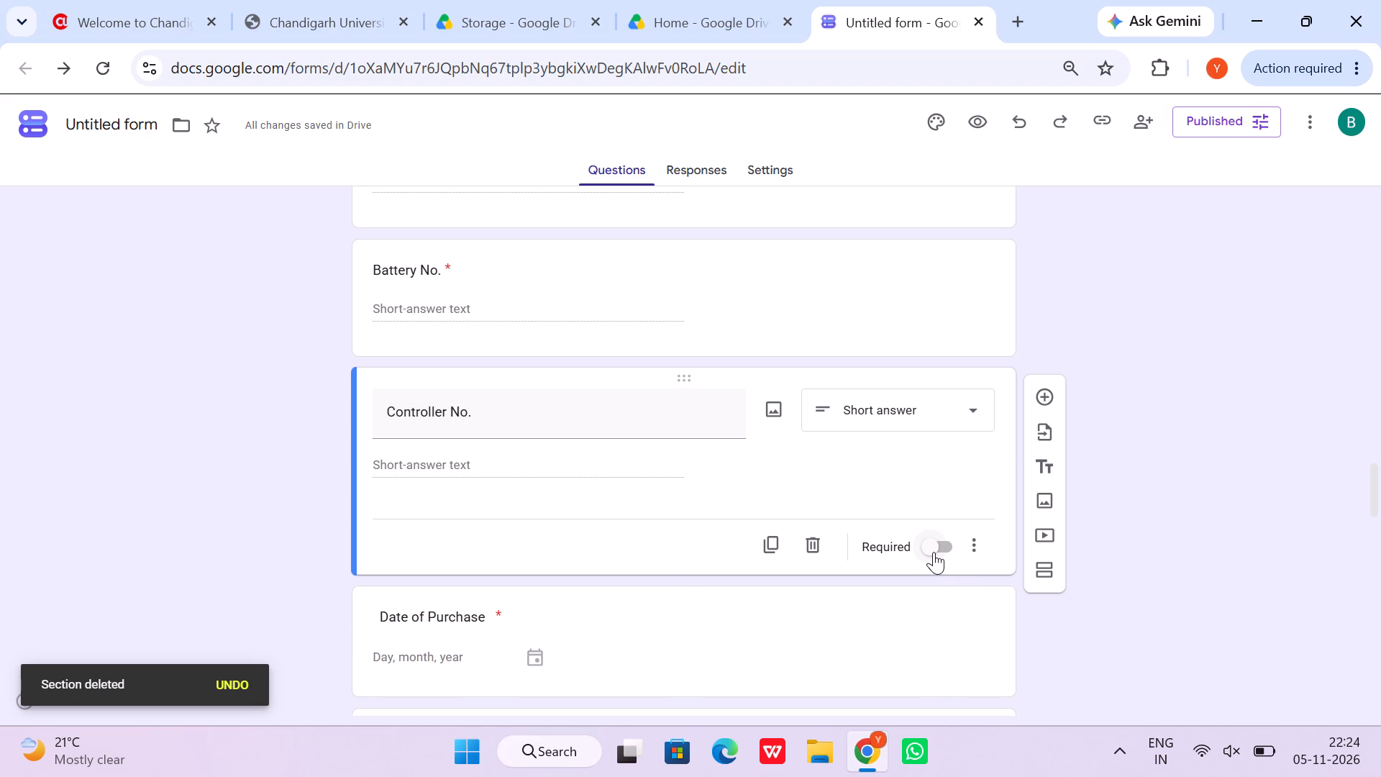
left_click(934, 552)
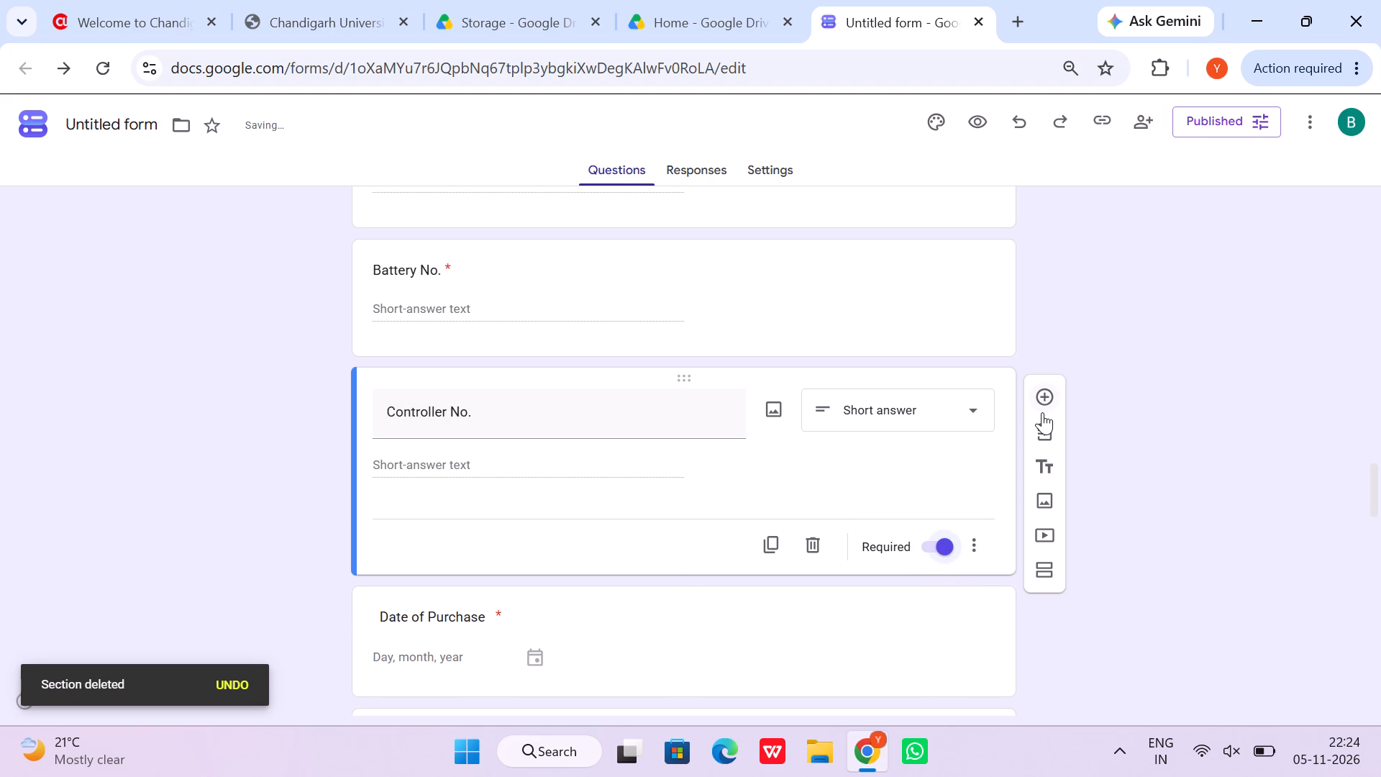
Add a required short-answer question titled "HSN Code" directly below Controller No.
left_click(1042, 403)
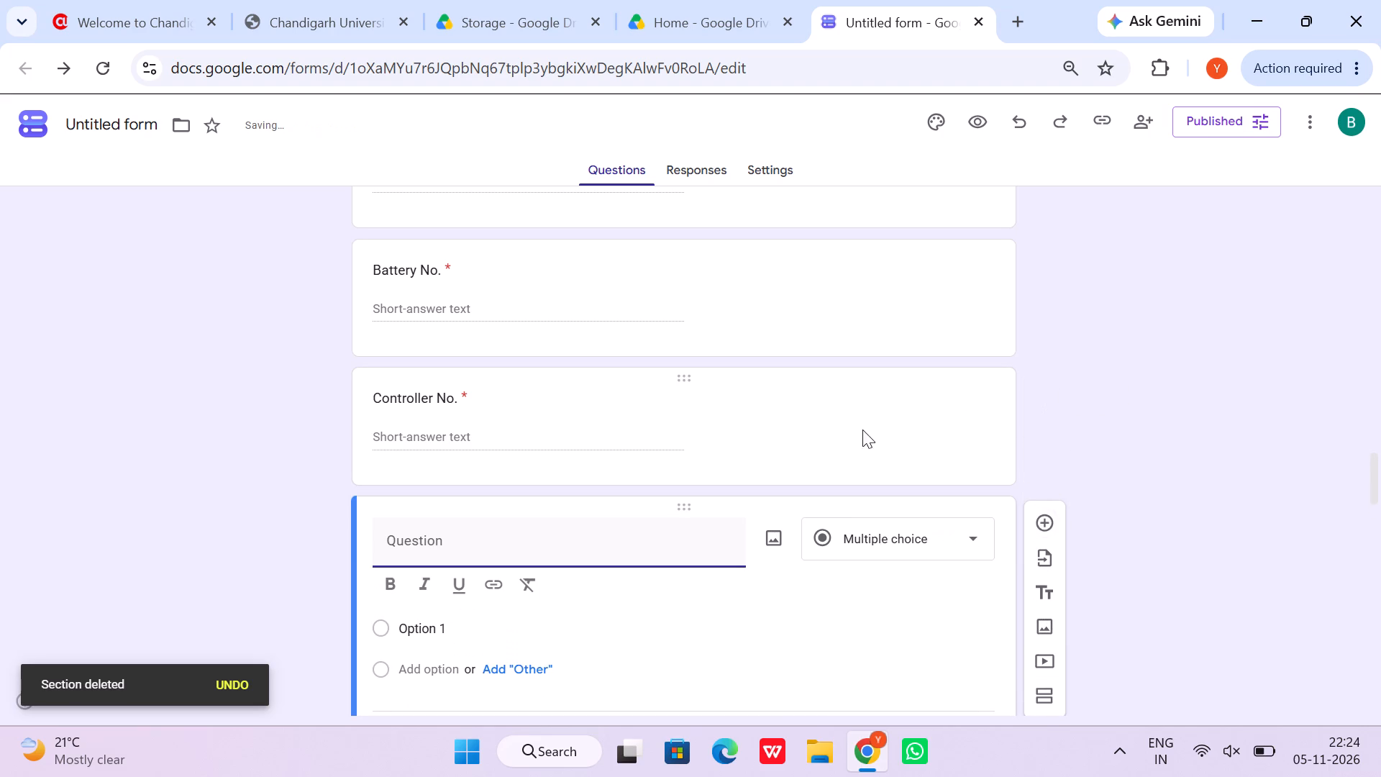
scroll(850, 440, "down", 4)
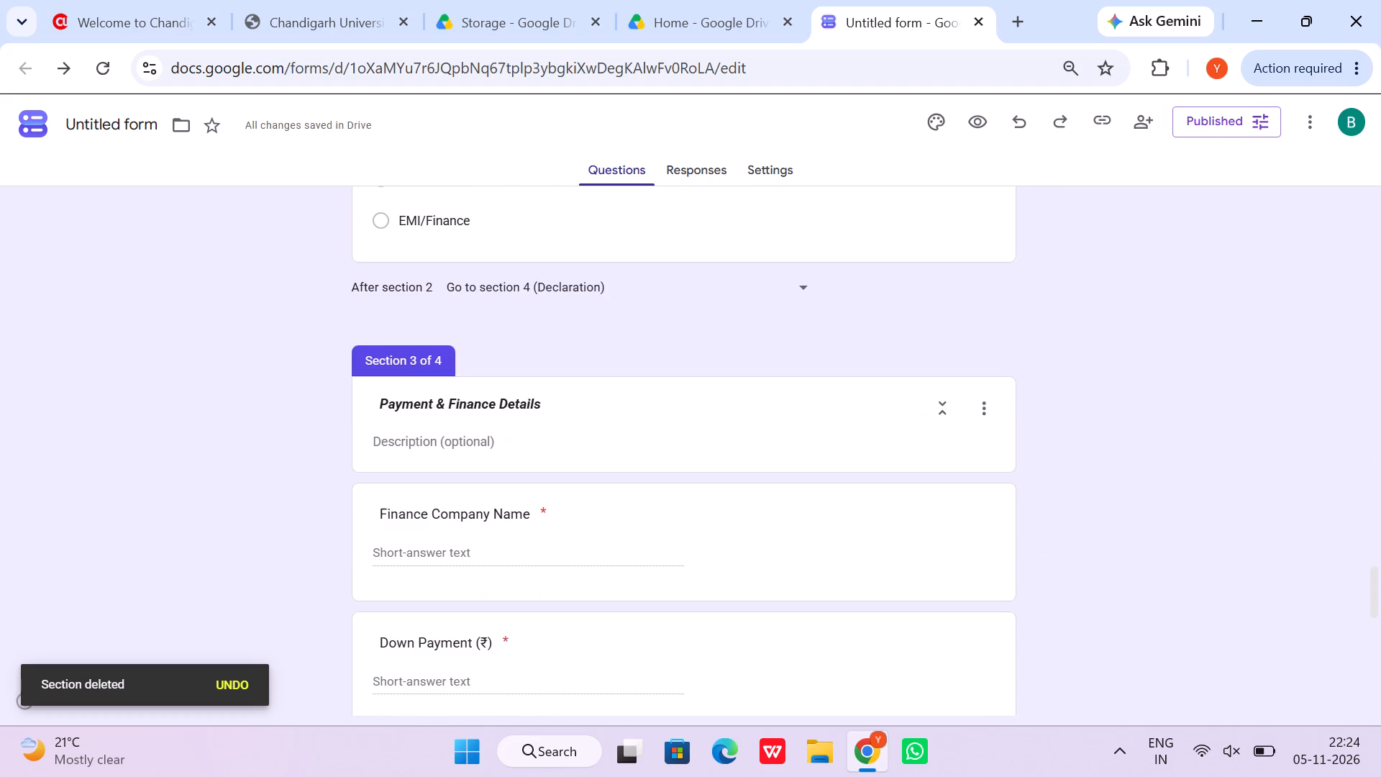
scroll(850, 440, "up", 2)
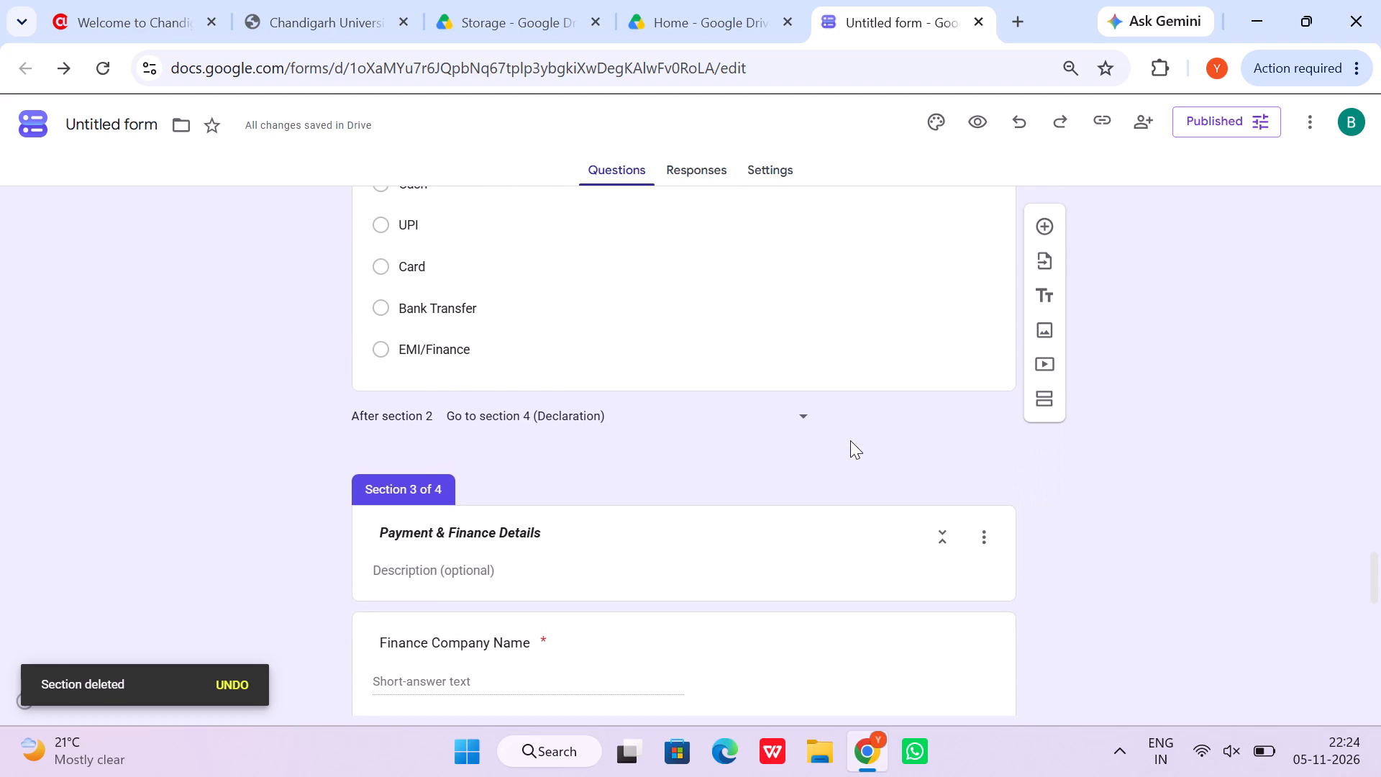
scroll(850, 440, "up", 5)
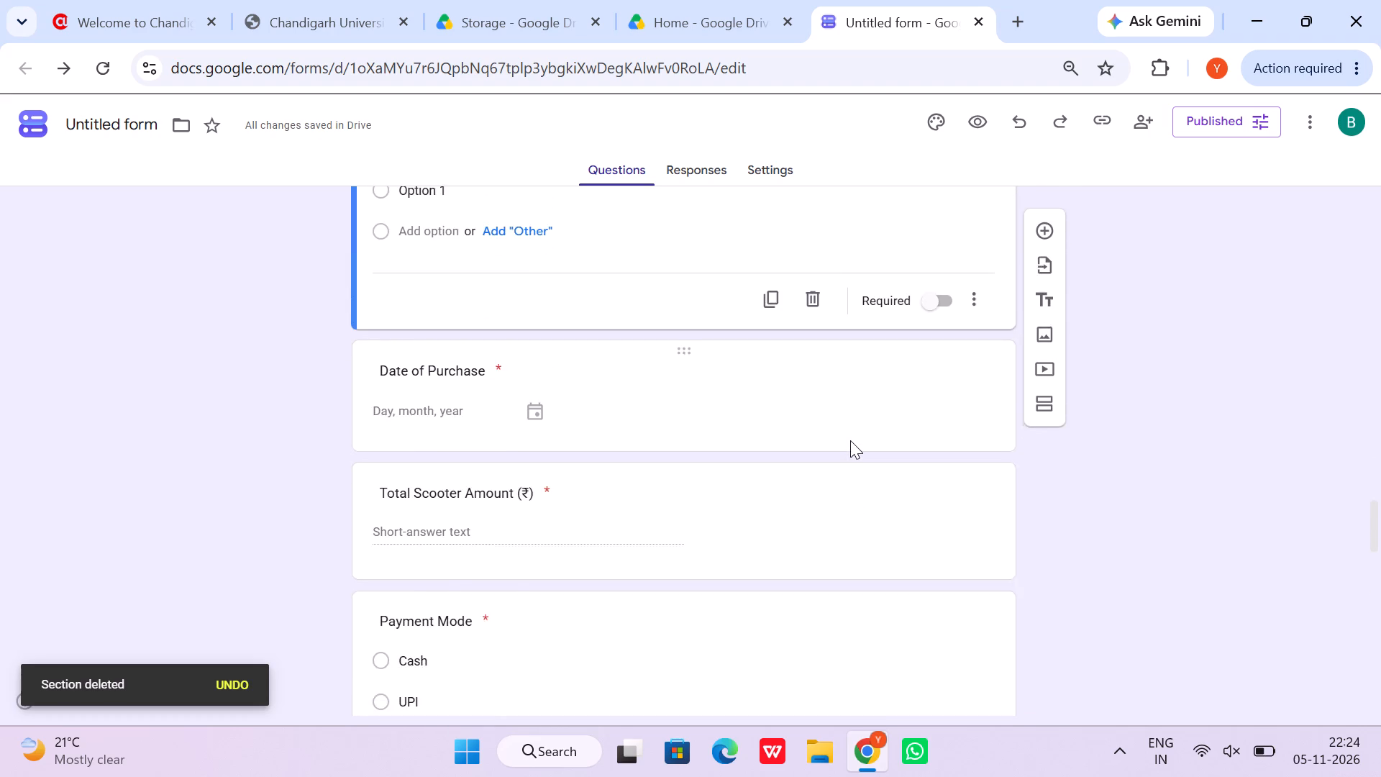
scroll(850, 440, "up", 3)
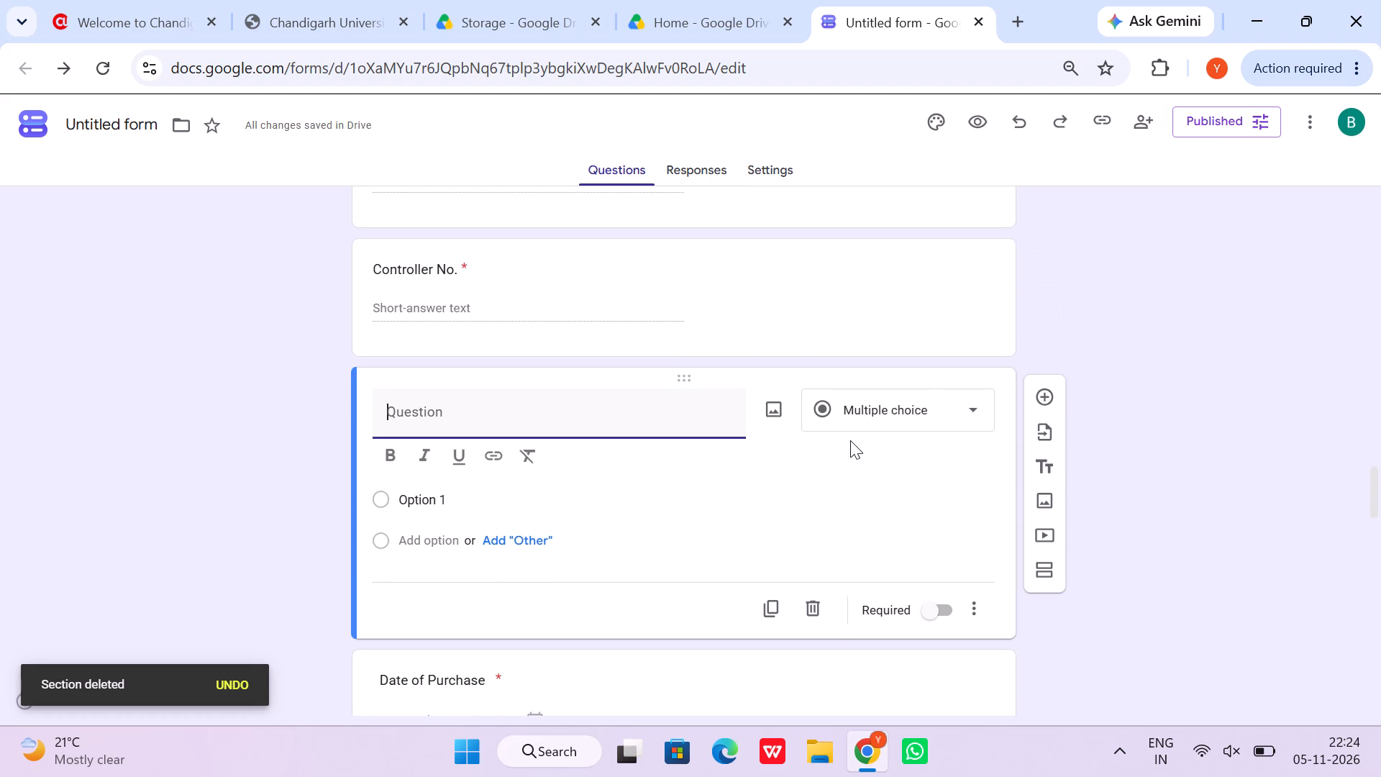
type("HS")
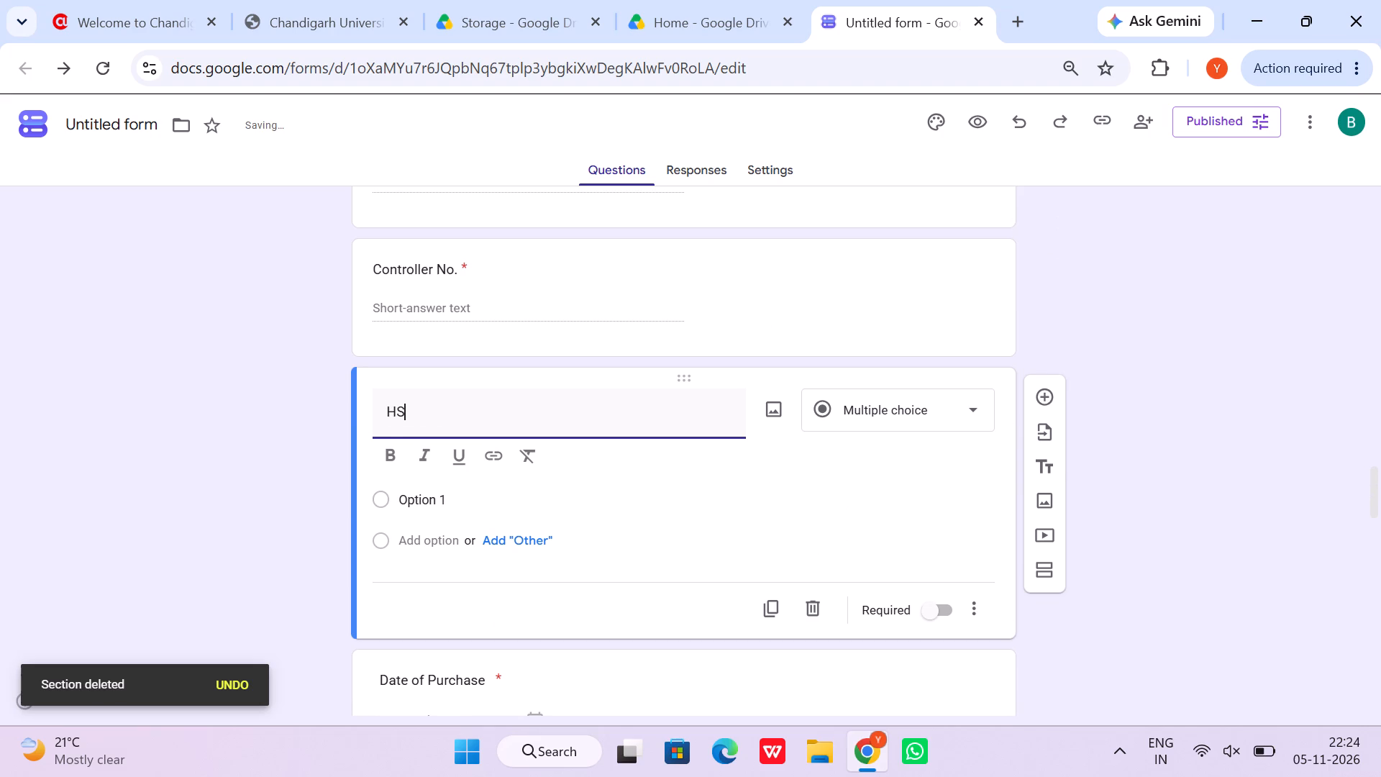
type("N")
key("space")
type("Code")
left_click(942, 416)
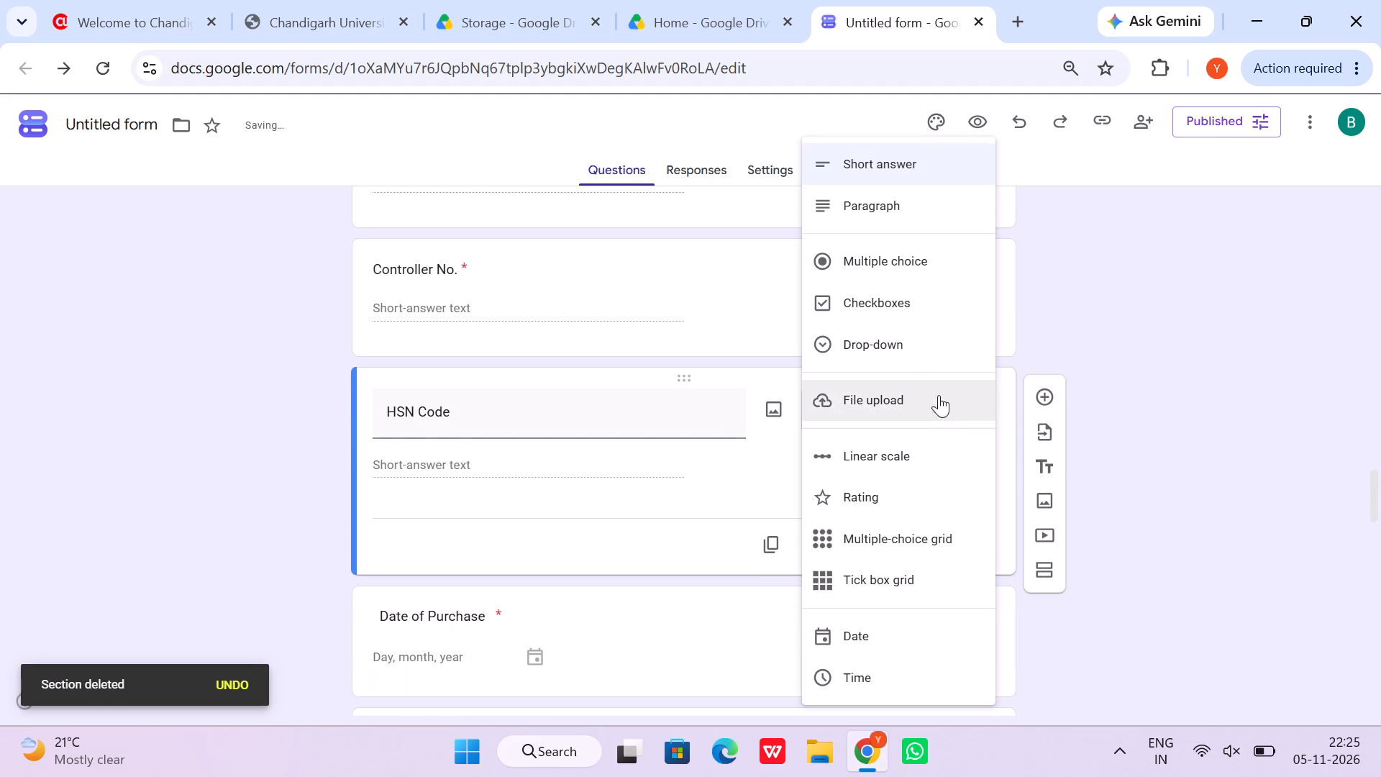
left_click(1149, 283)
left_click(924, 553)
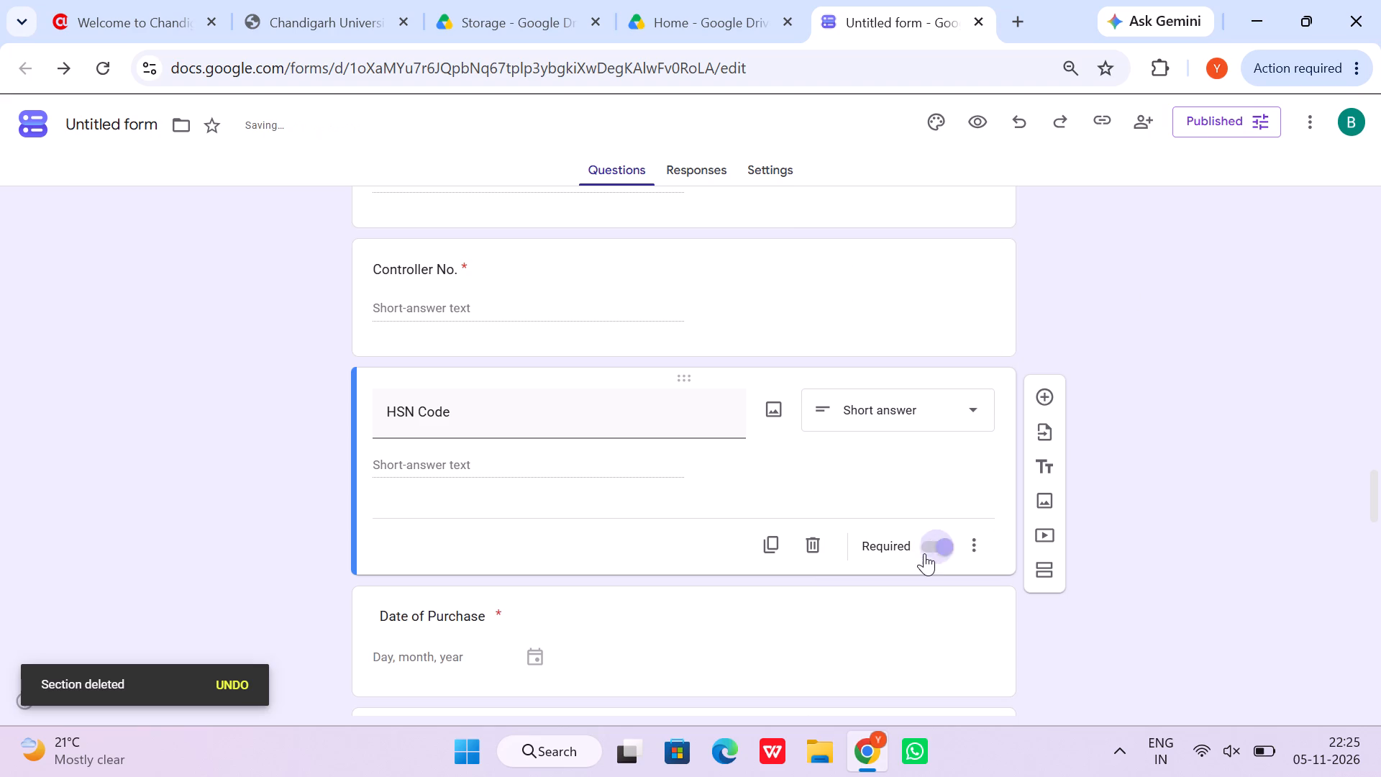
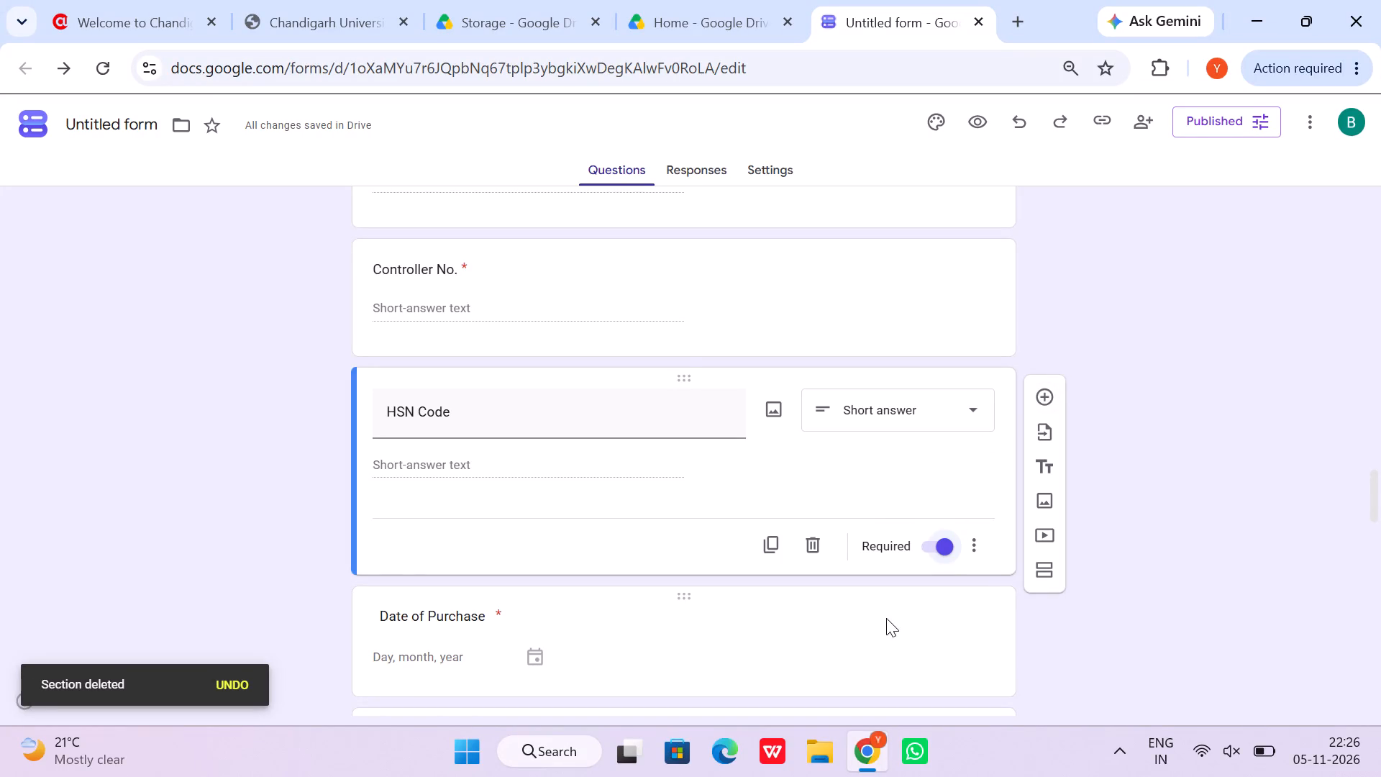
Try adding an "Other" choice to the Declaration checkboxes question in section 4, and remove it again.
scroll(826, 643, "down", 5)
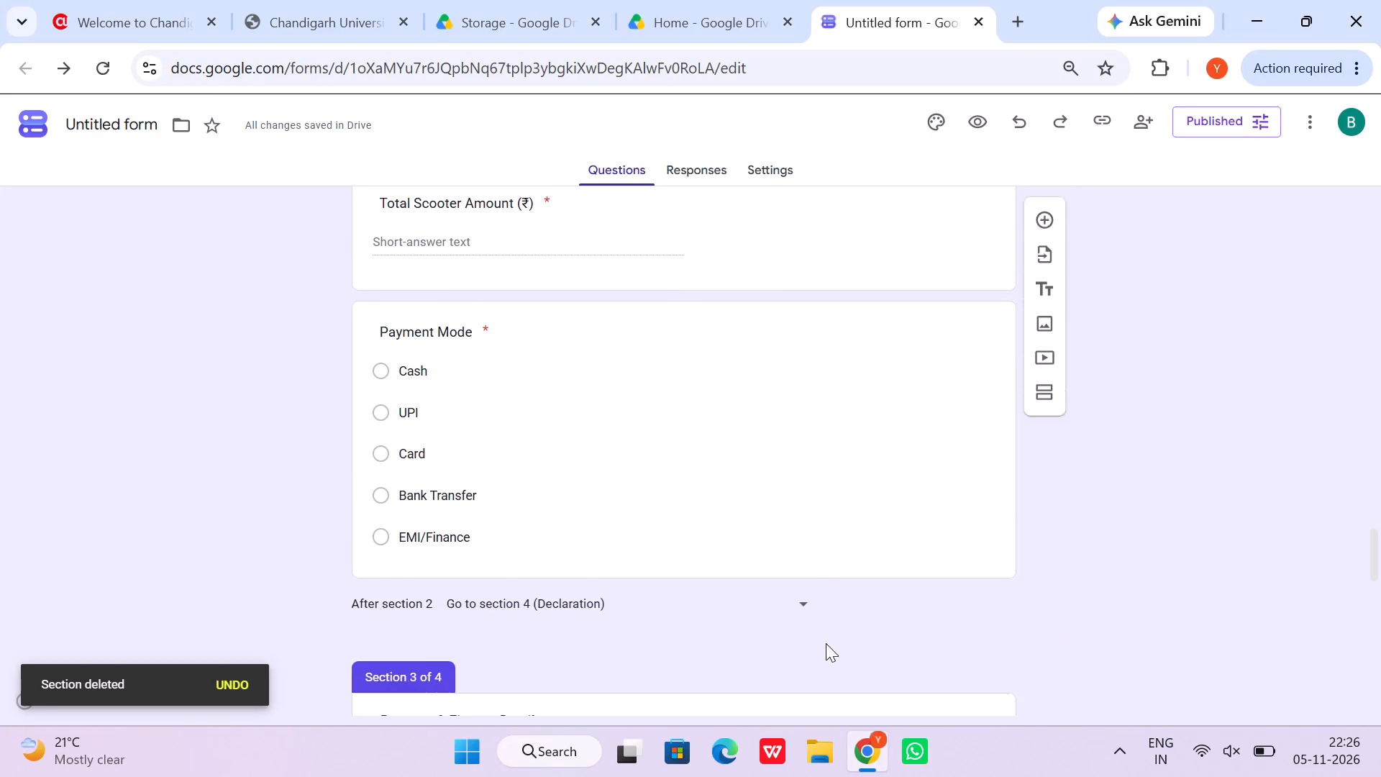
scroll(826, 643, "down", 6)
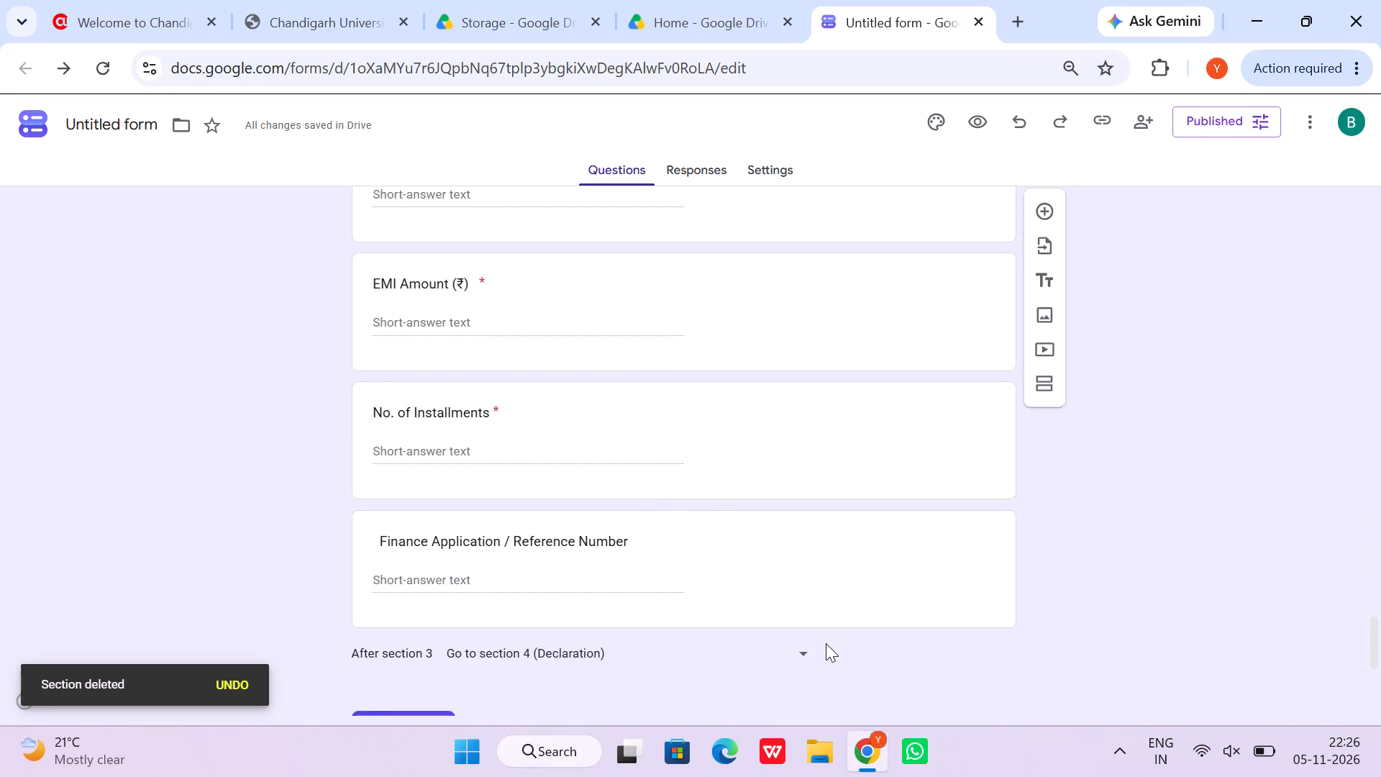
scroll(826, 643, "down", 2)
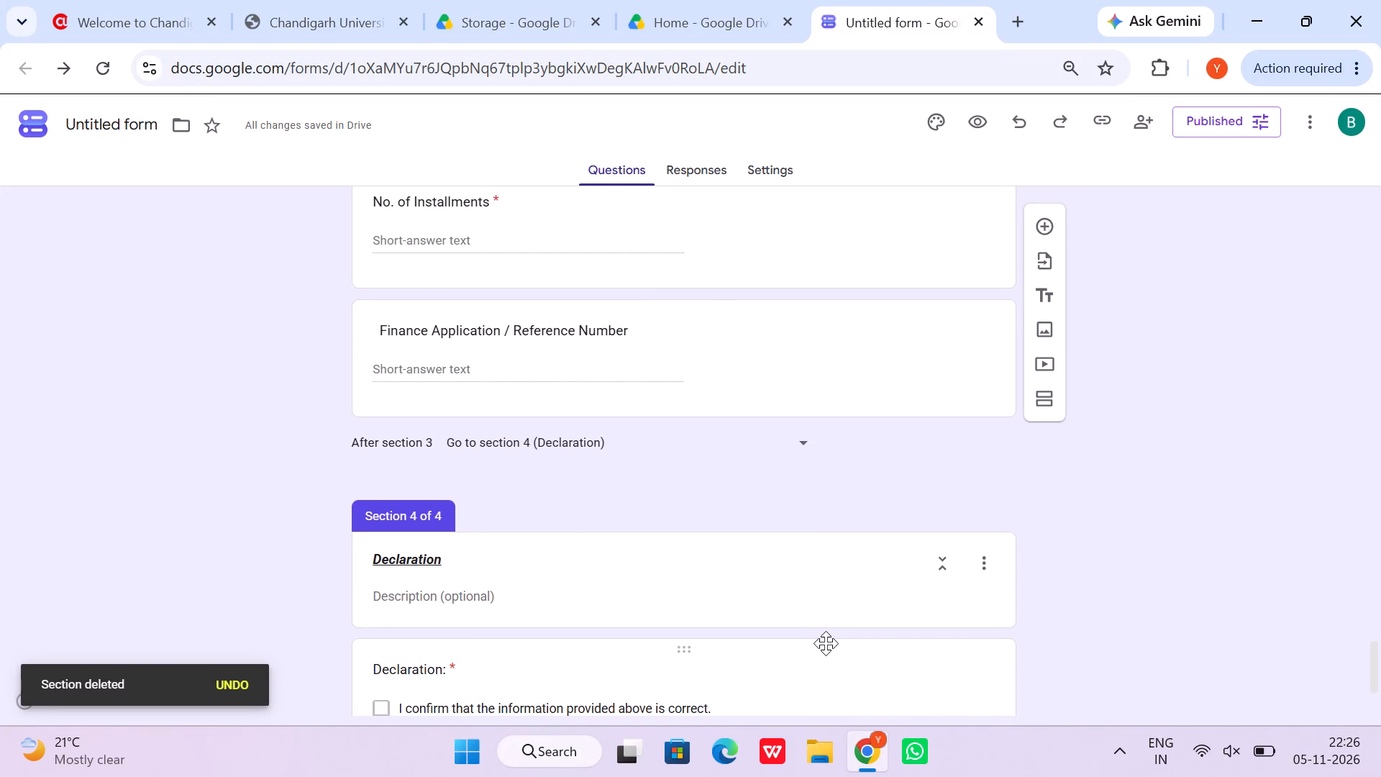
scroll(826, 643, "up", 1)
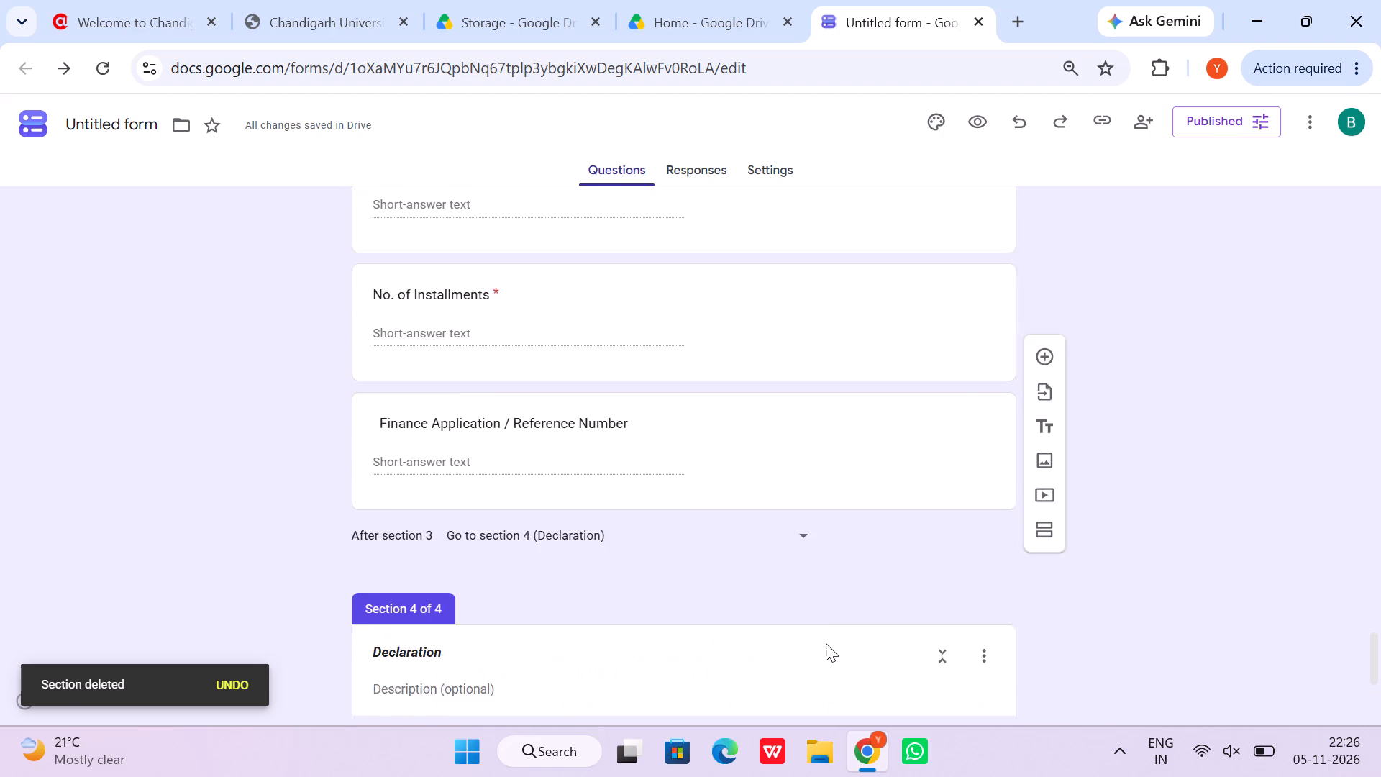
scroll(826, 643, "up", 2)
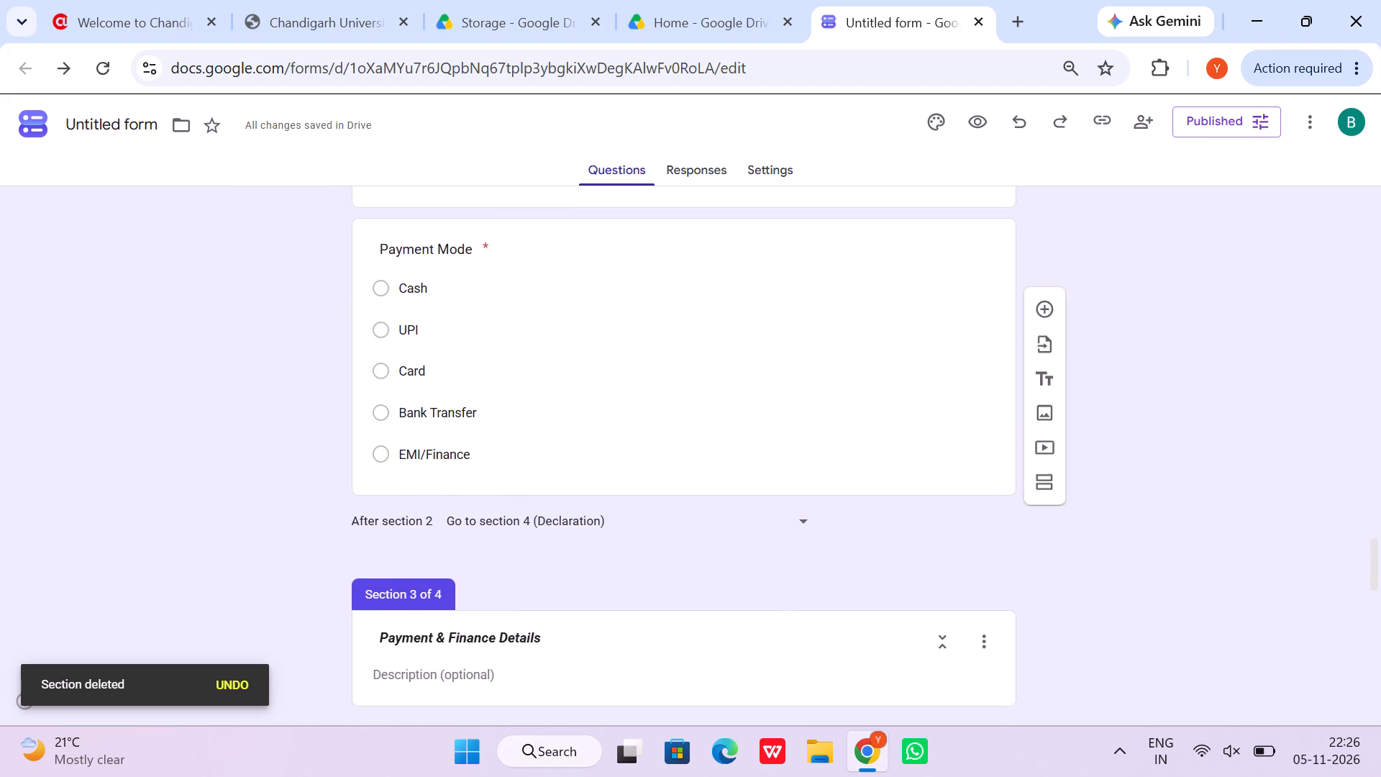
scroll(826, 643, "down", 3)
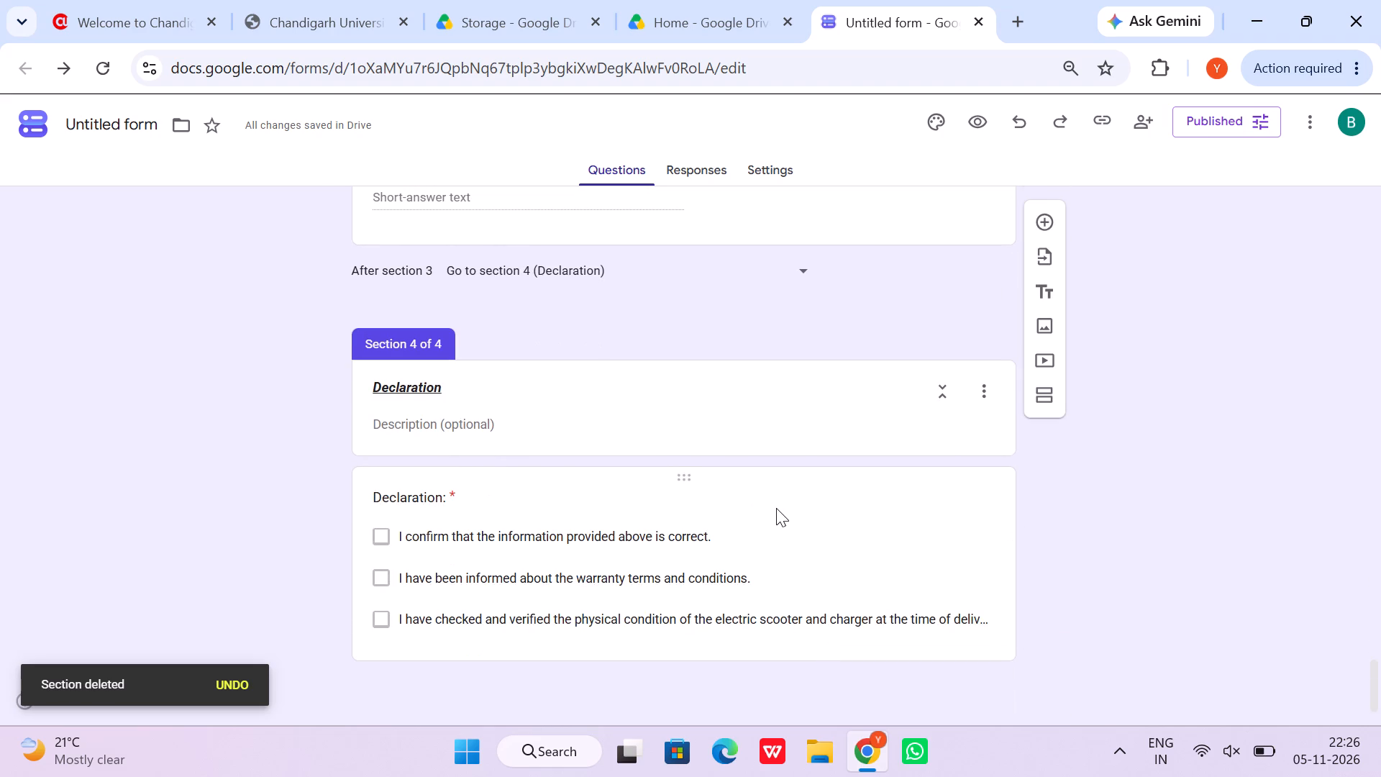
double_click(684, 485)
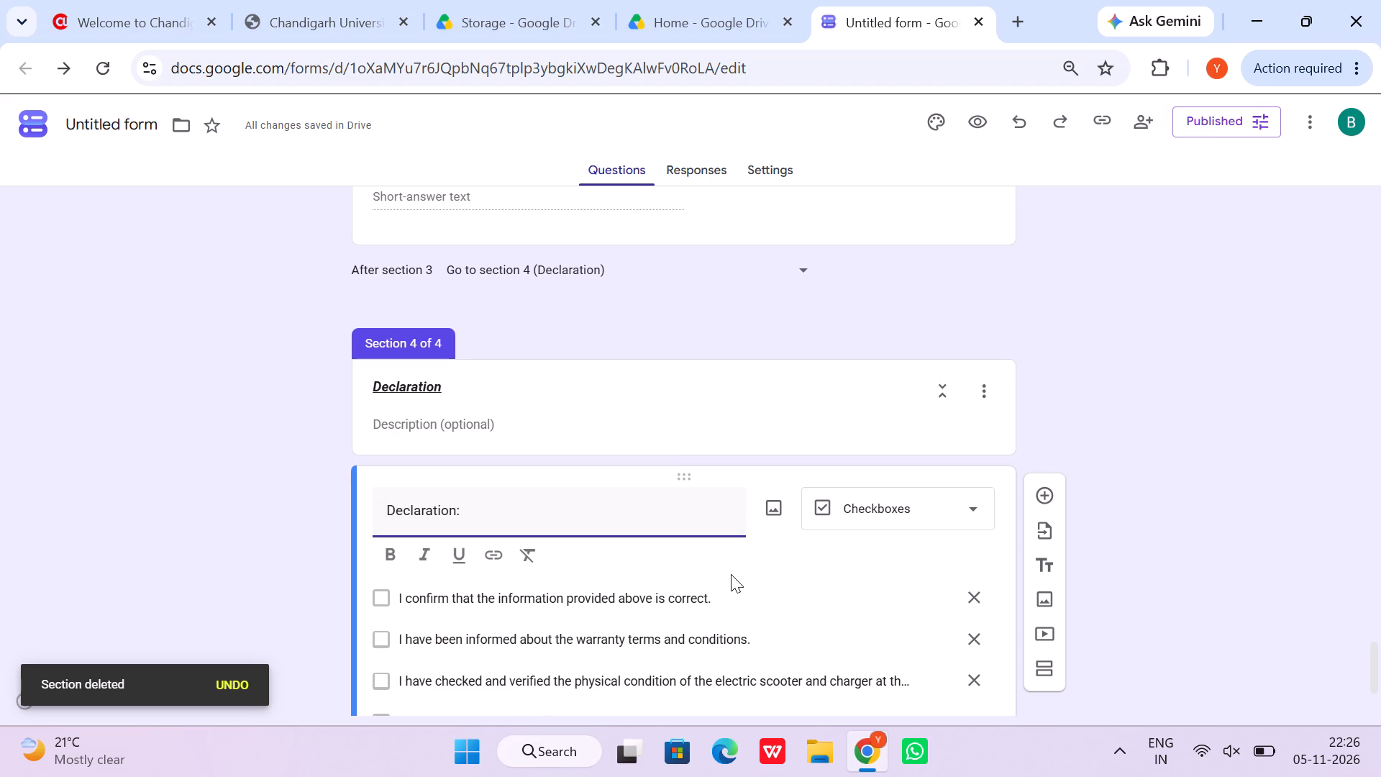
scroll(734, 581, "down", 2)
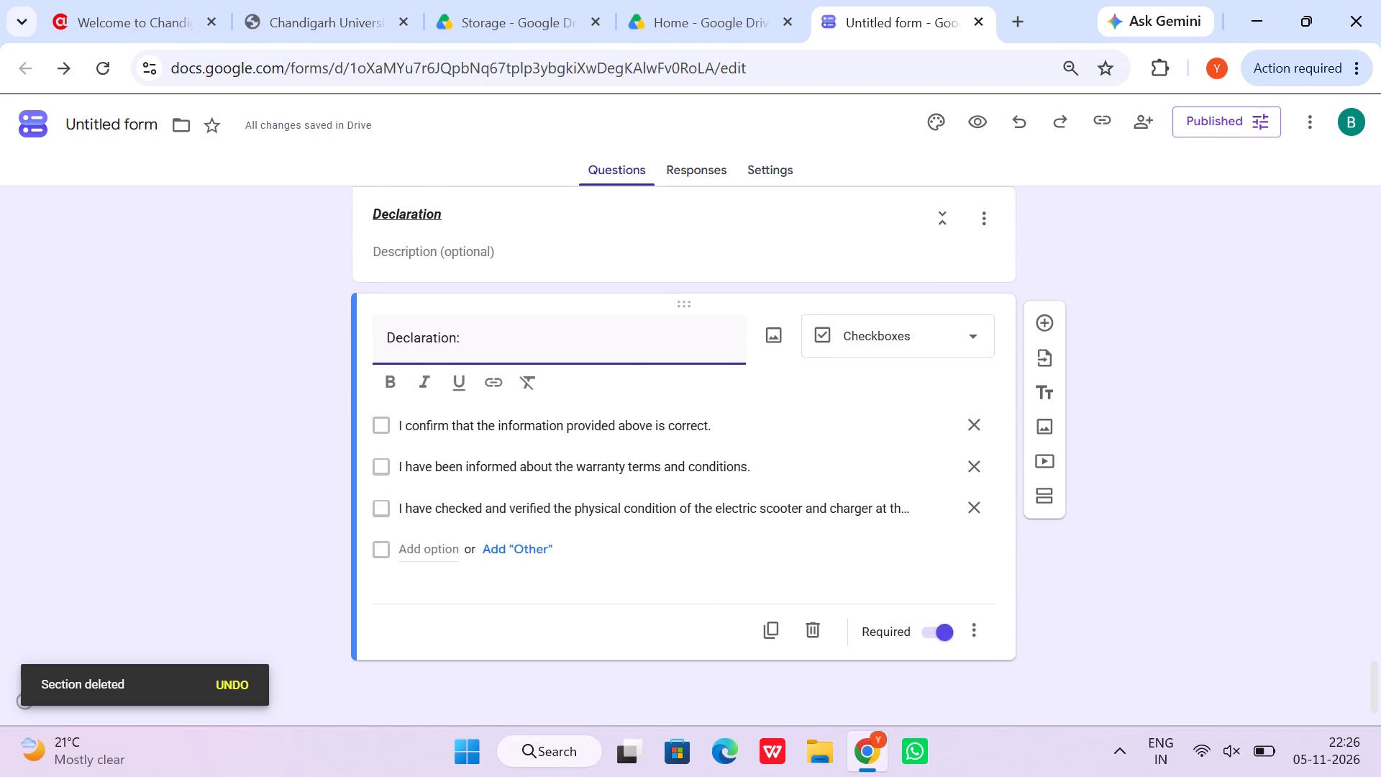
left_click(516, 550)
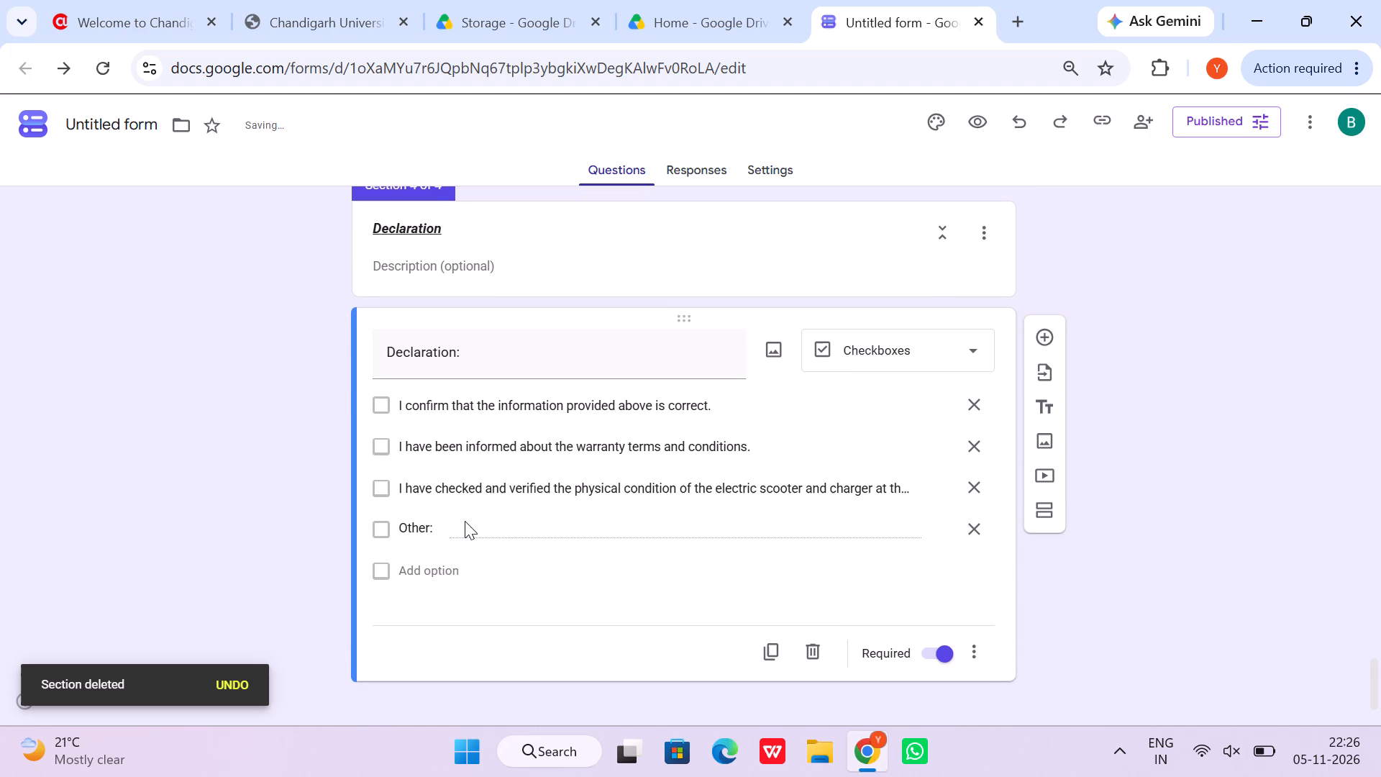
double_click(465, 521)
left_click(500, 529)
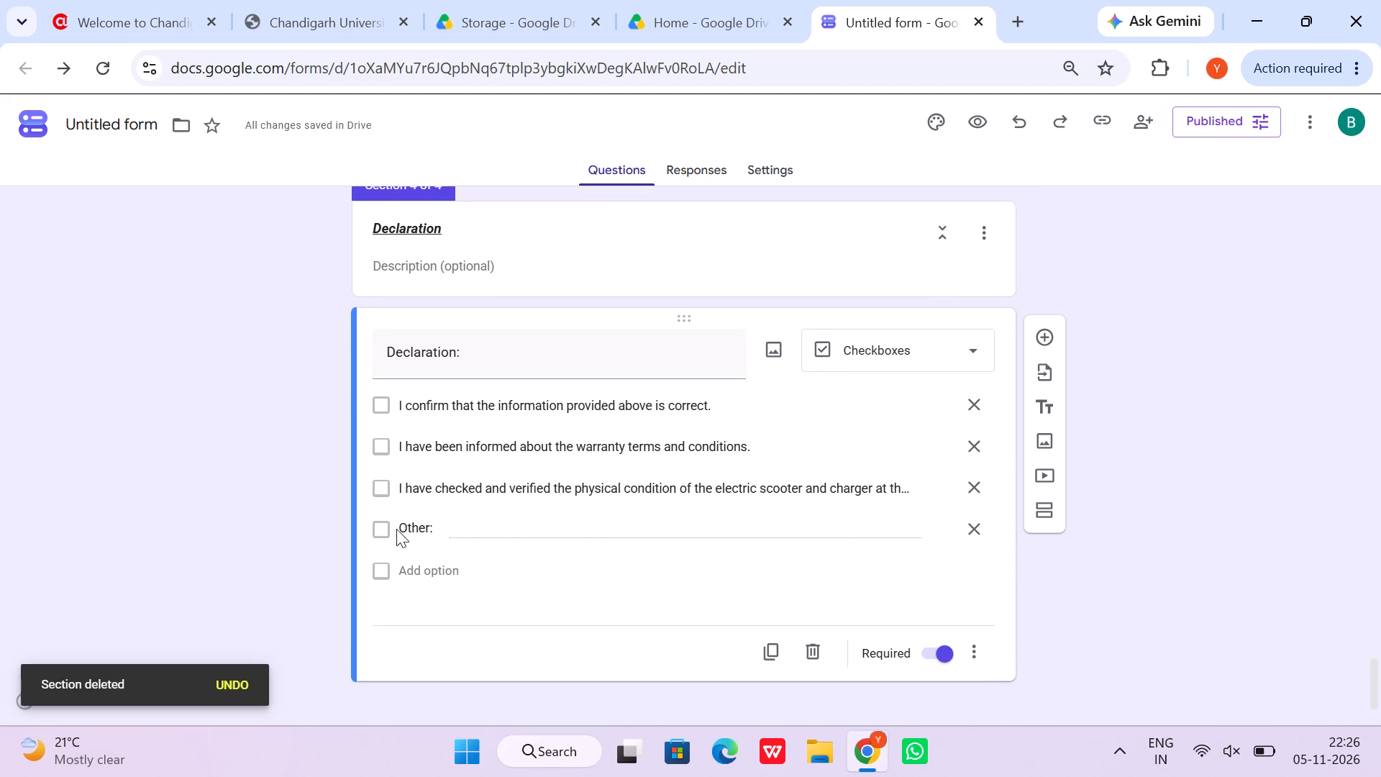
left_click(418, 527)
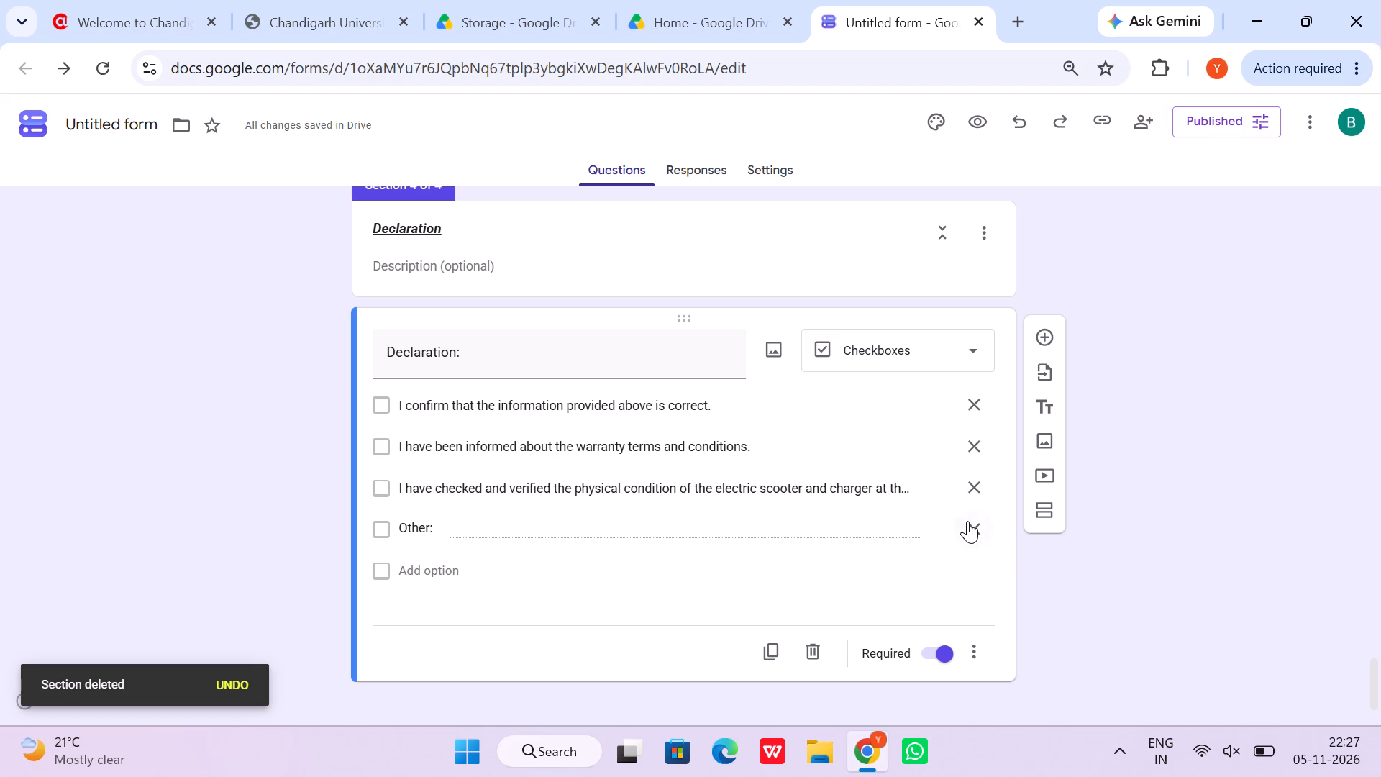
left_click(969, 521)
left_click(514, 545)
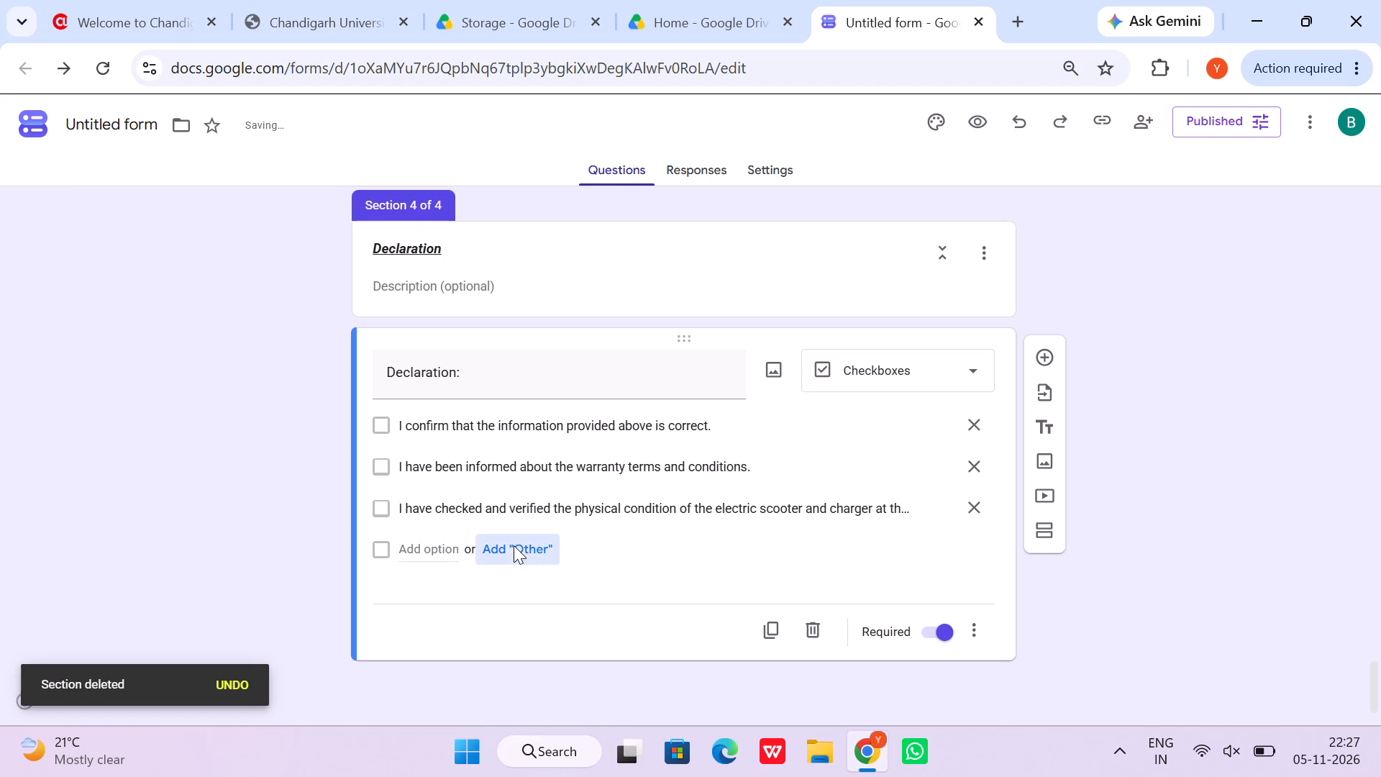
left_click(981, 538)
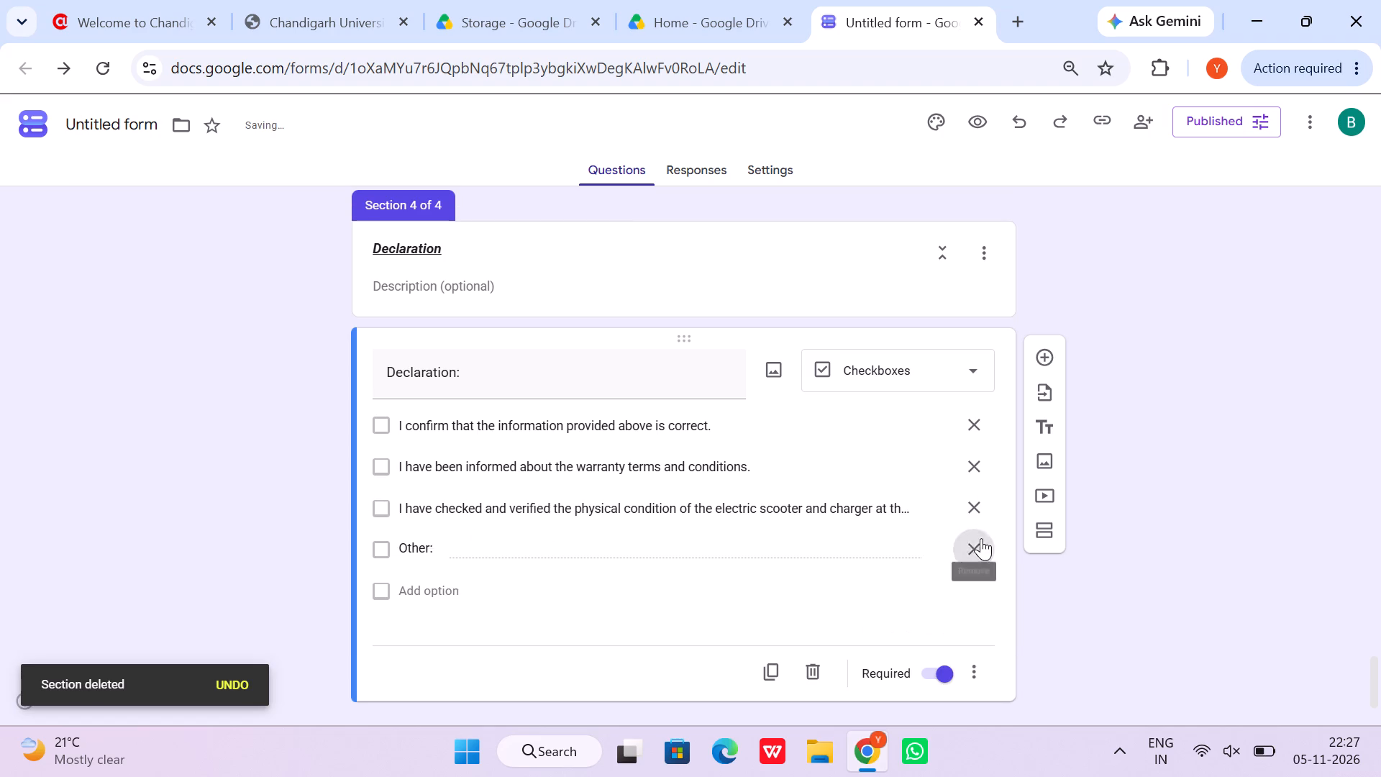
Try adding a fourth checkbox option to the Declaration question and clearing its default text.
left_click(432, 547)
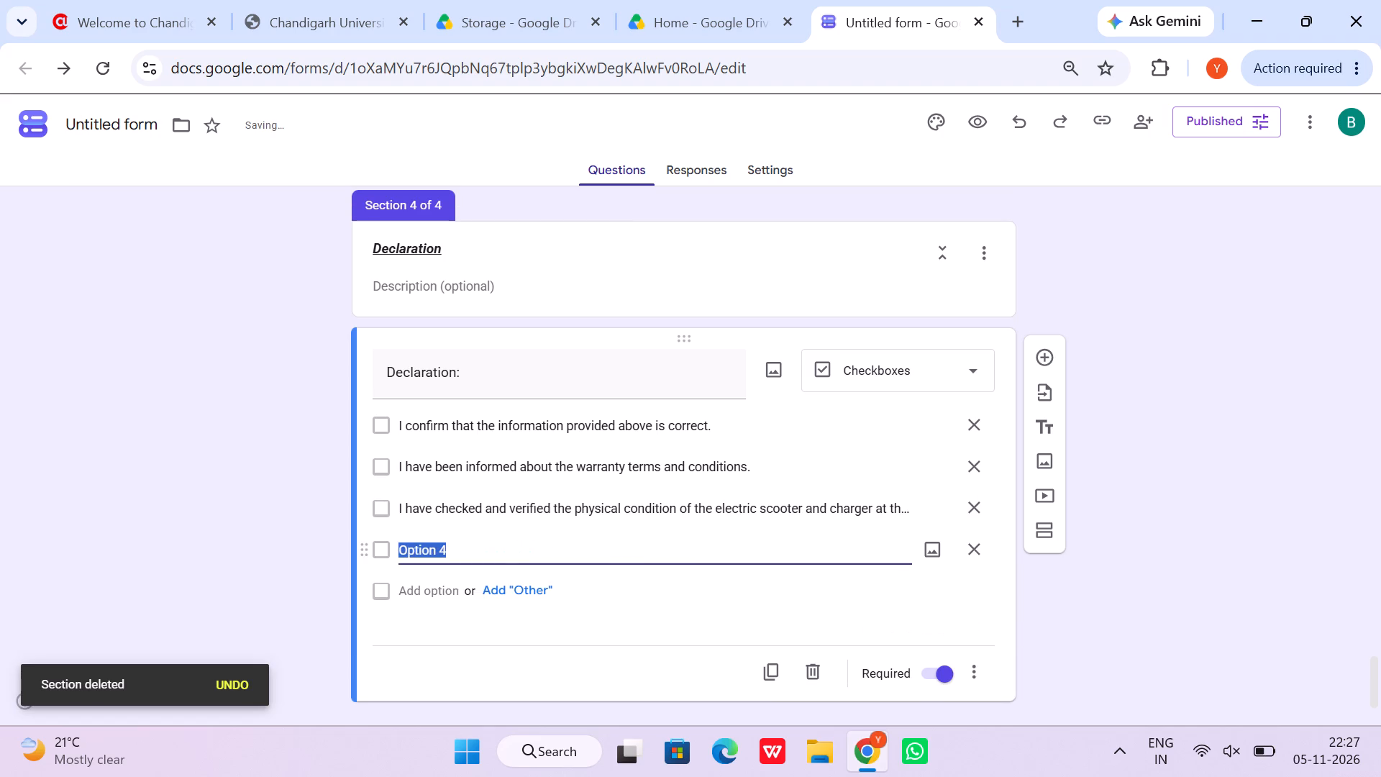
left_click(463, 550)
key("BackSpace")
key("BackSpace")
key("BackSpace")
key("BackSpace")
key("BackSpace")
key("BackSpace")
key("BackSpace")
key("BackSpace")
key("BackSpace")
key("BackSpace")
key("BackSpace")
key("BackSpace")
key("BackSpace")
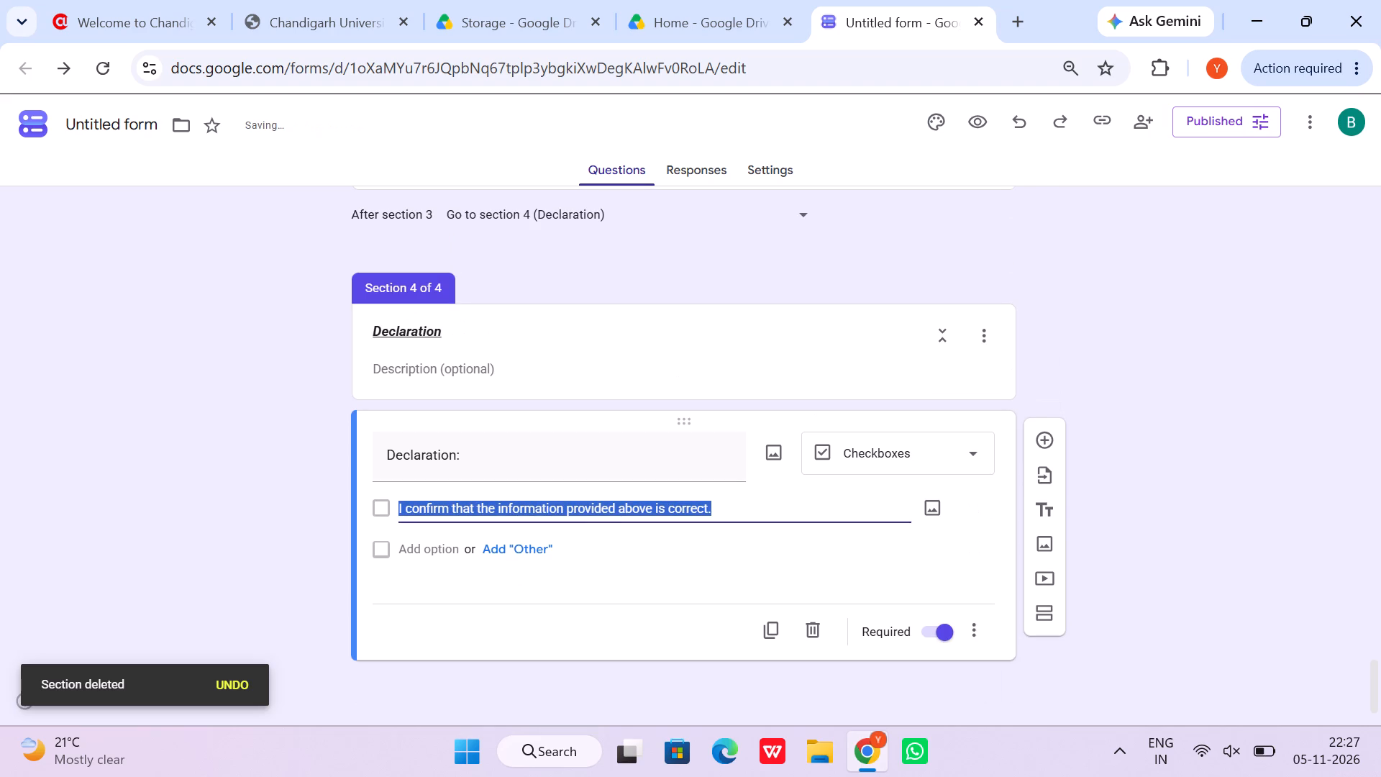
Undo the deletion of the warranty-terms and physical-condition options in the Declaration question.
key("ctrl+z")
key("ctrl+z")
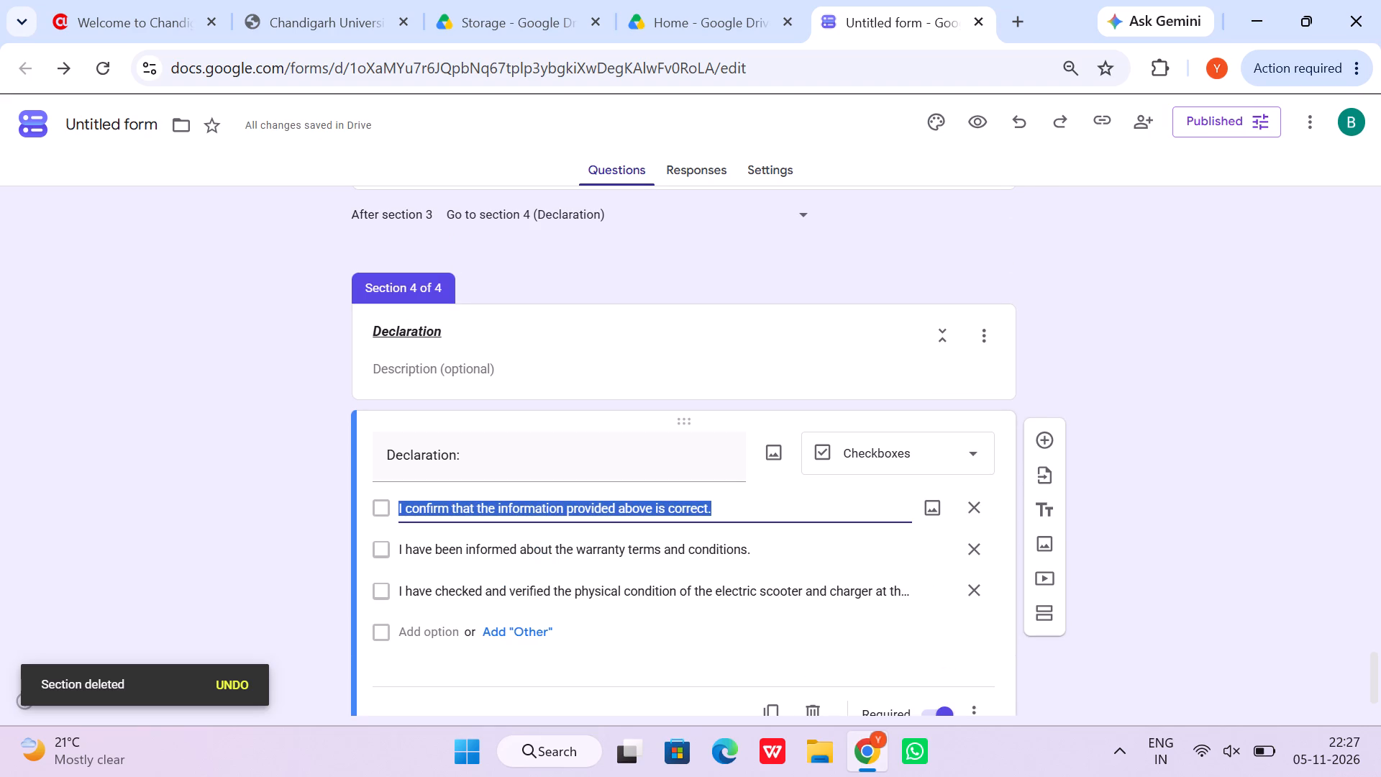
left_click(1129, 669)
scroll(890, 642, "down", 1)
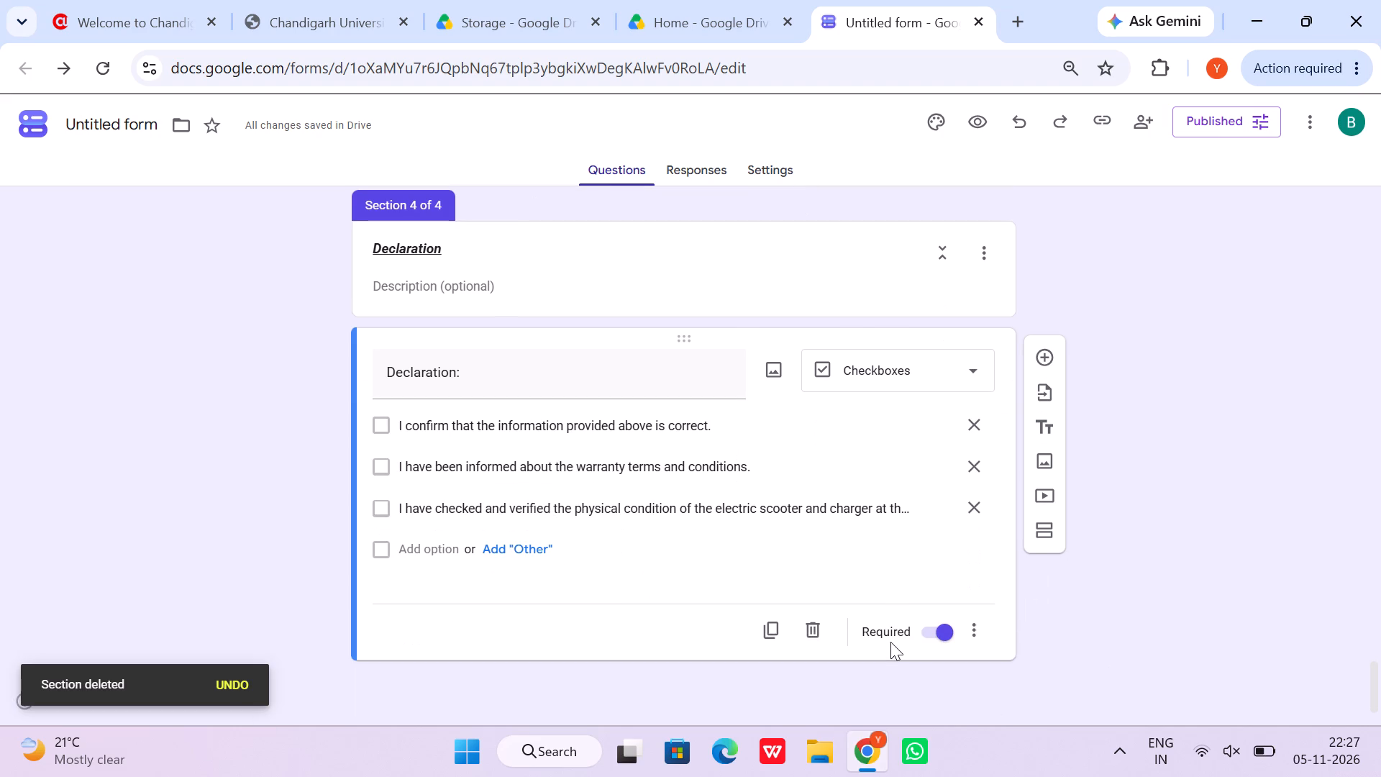
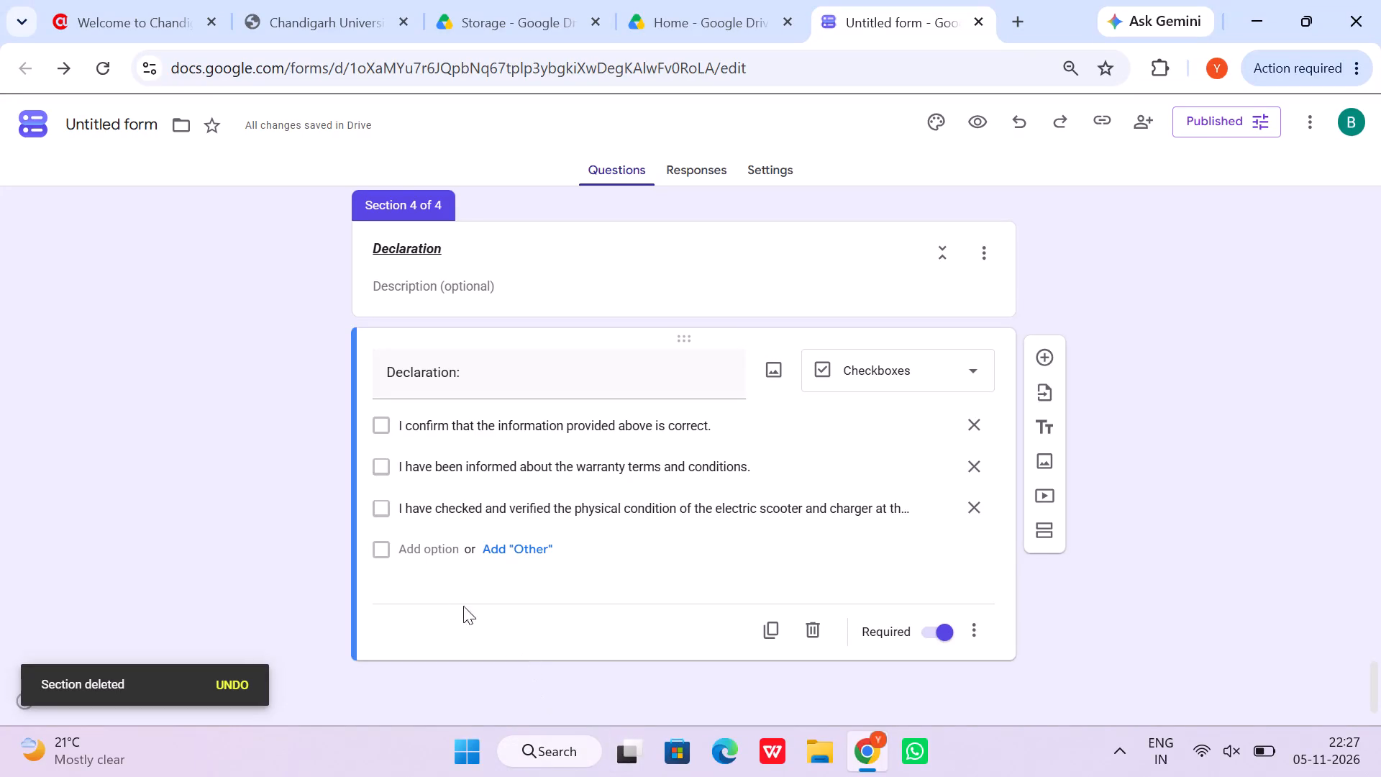
Add a fourth checkbox option to the Declaration question in section 4 and clear its default text.
left_click(424, 559)
left_click(489, 545)
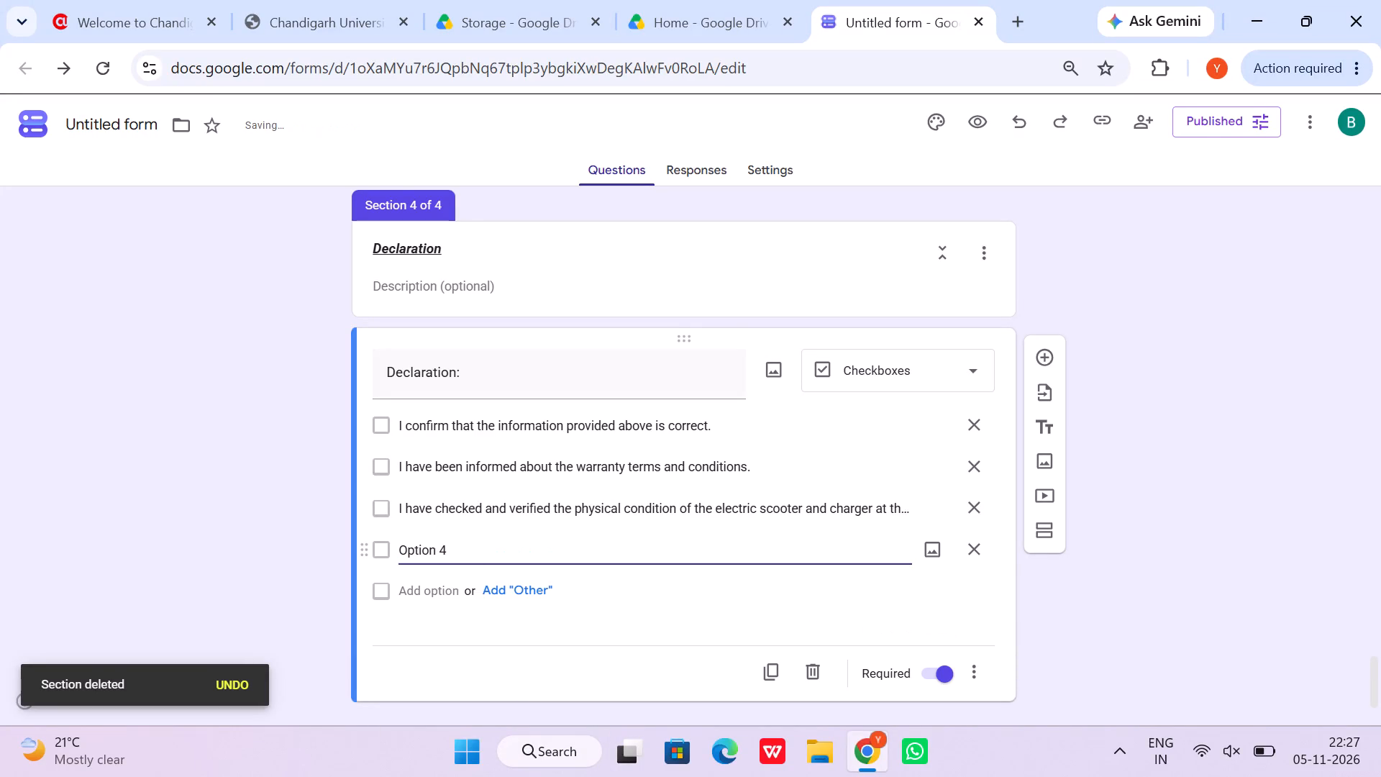
key("BackSpace")
key("BackSpace")
key("BackSpace")
key("BackSpace")
key("BackSpace")
key("BackSpace")
key("BackSpace")
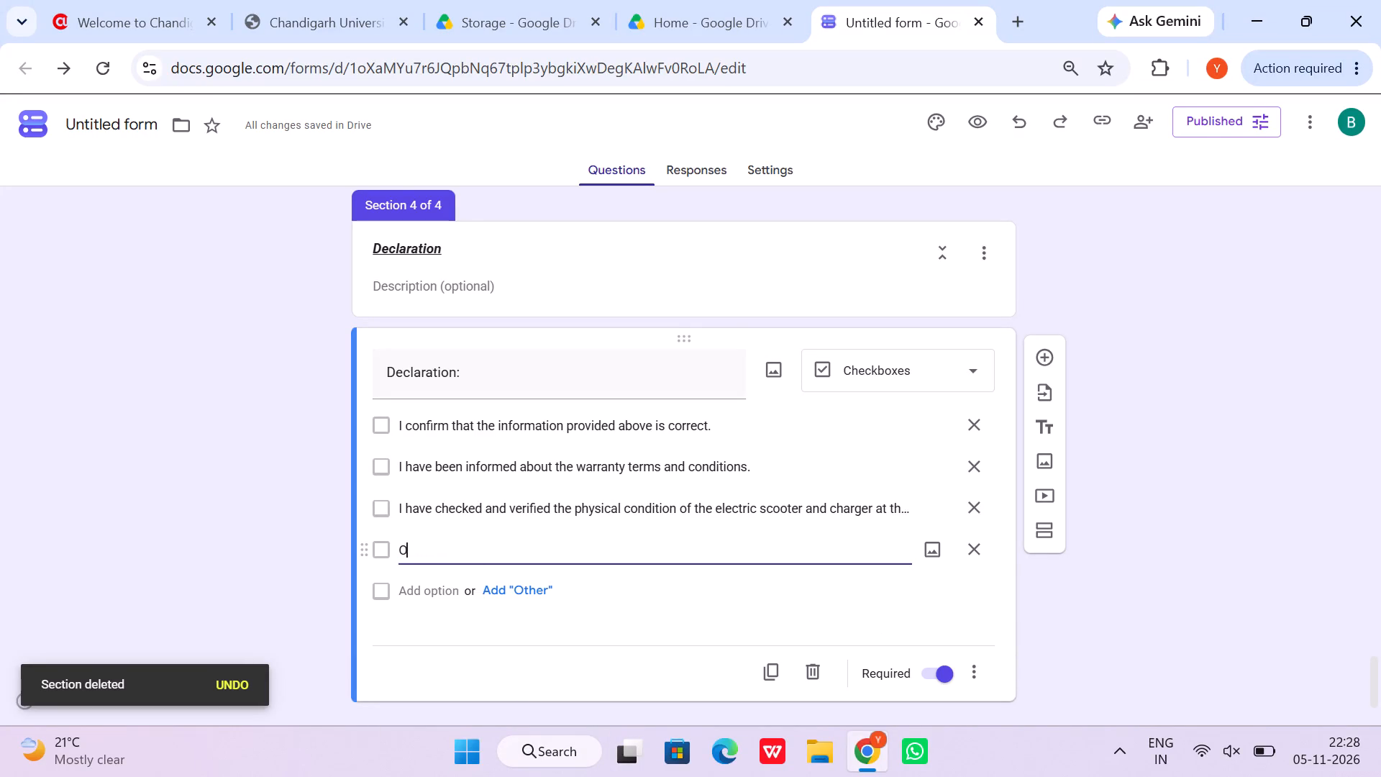
key("BackSpace")
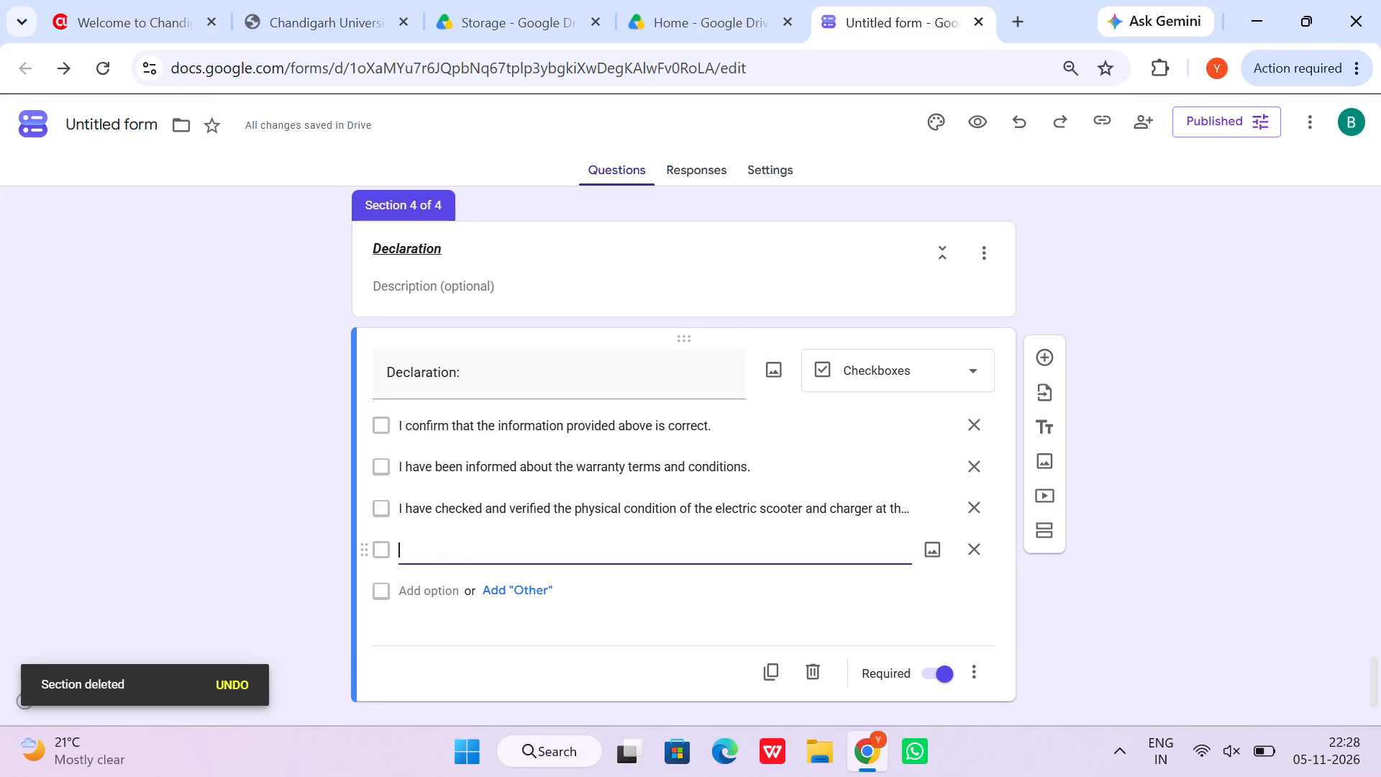
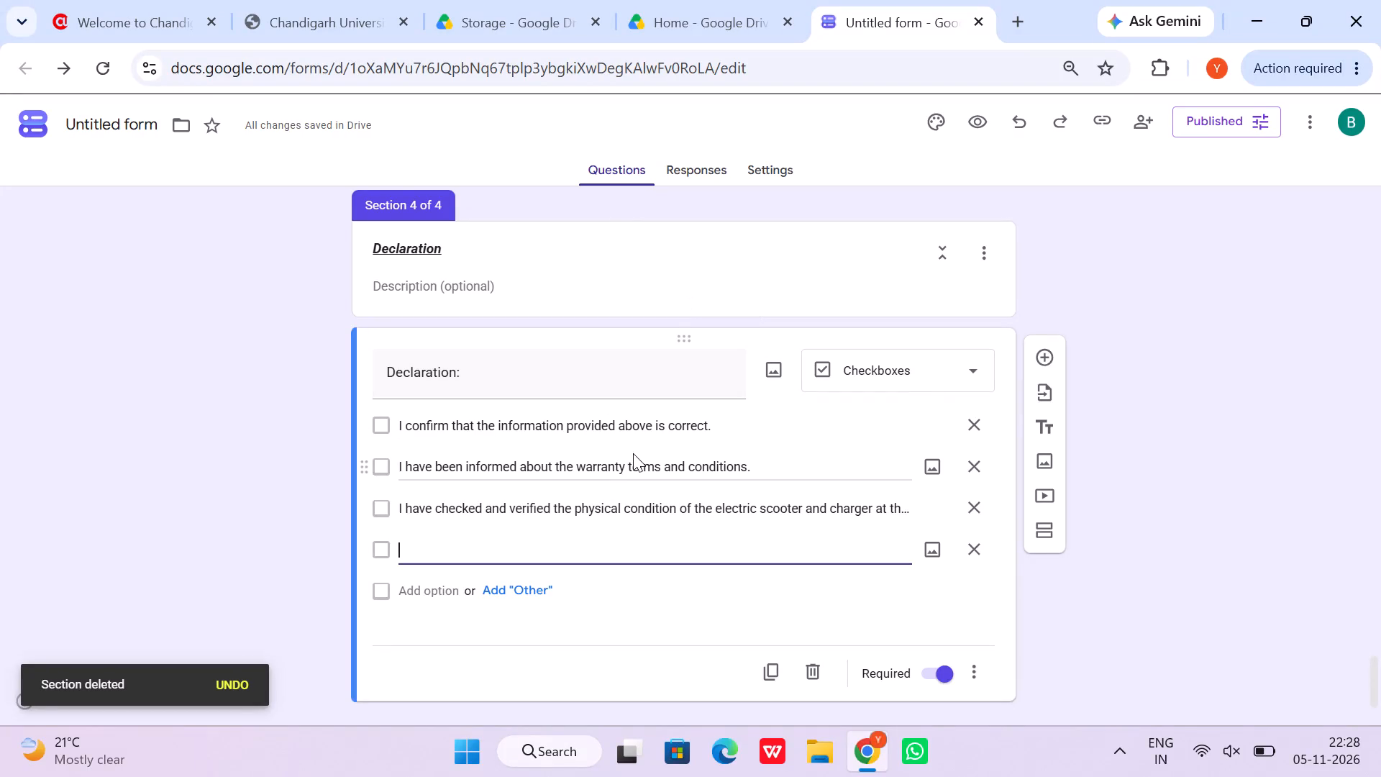
Insert "/Gurantee" after "warranty" in the second Declaration checkbox option.
left_click(622, 465)
left_click(622, 465)
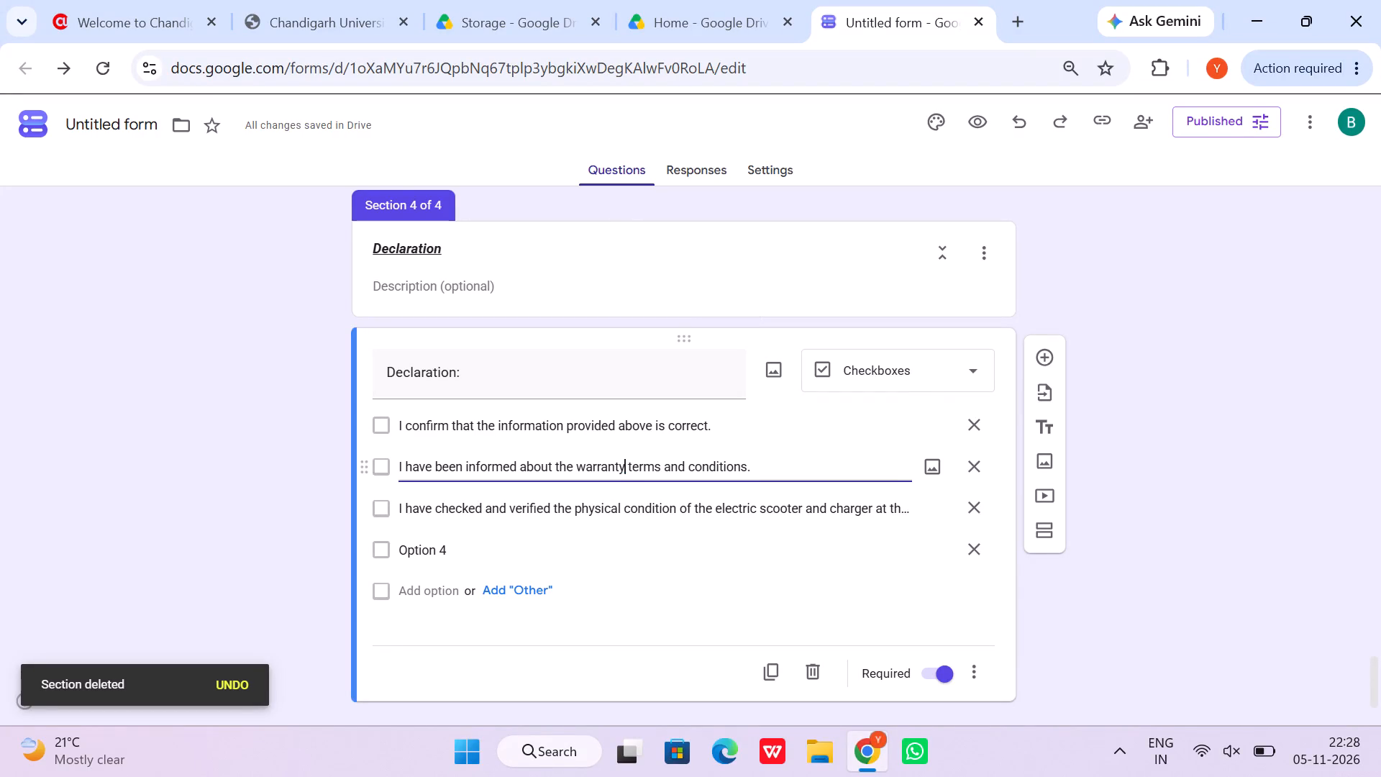
key("slash")
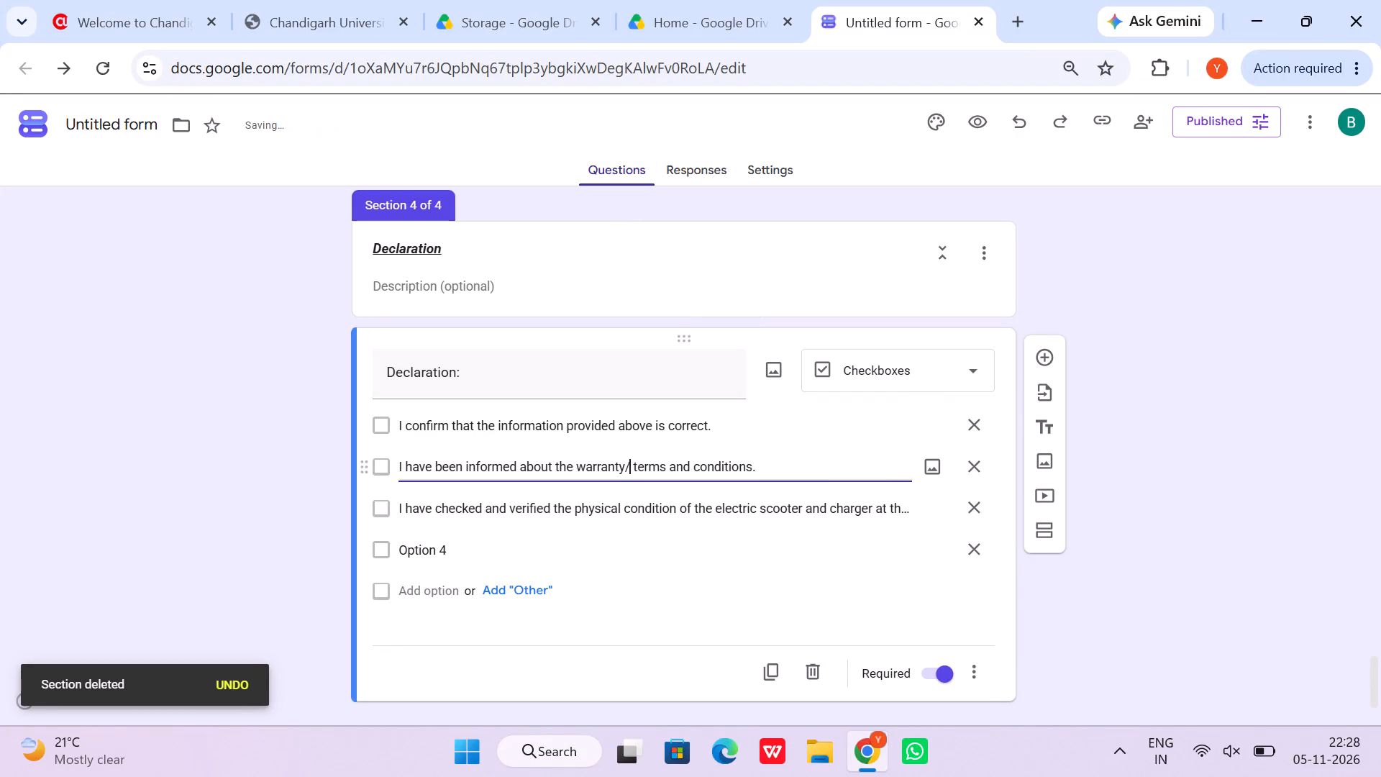
key("shift+g")
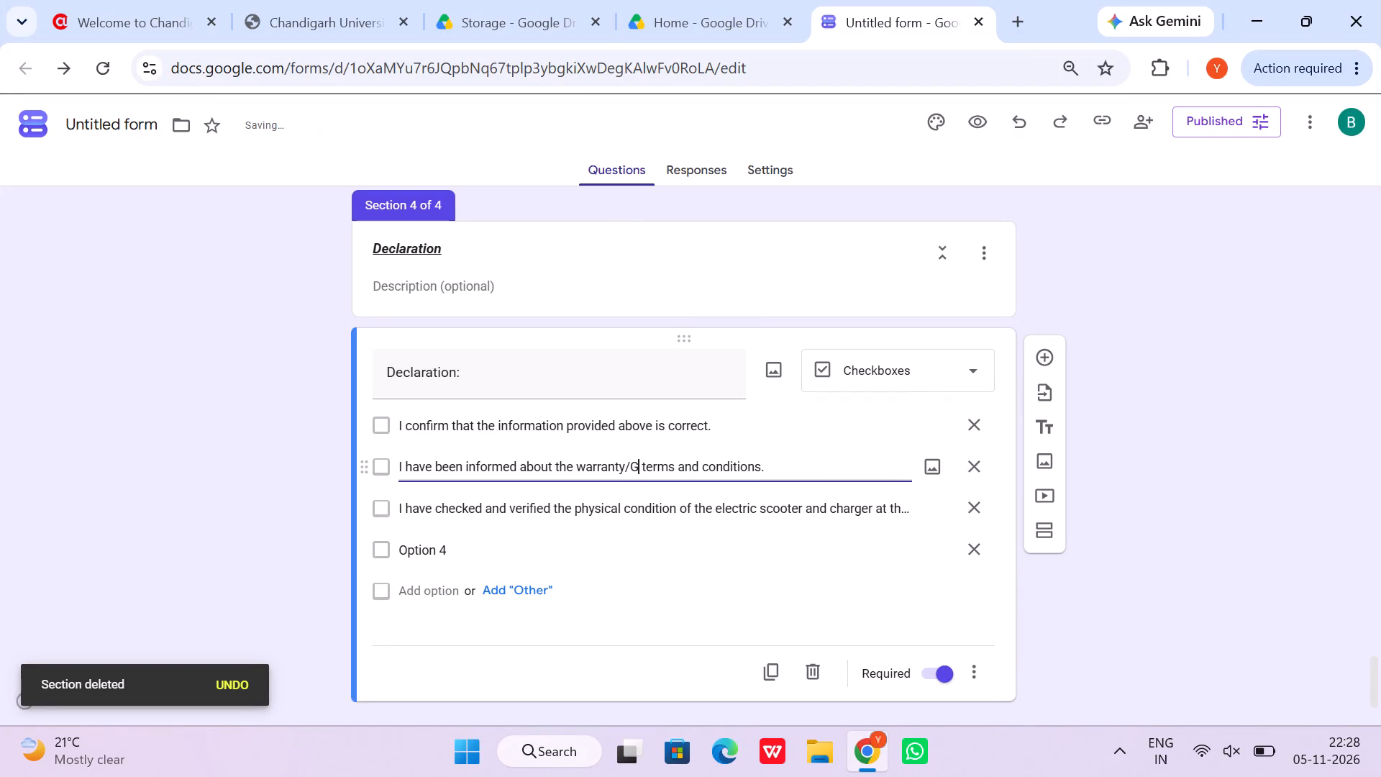
type("ura")
key("n")
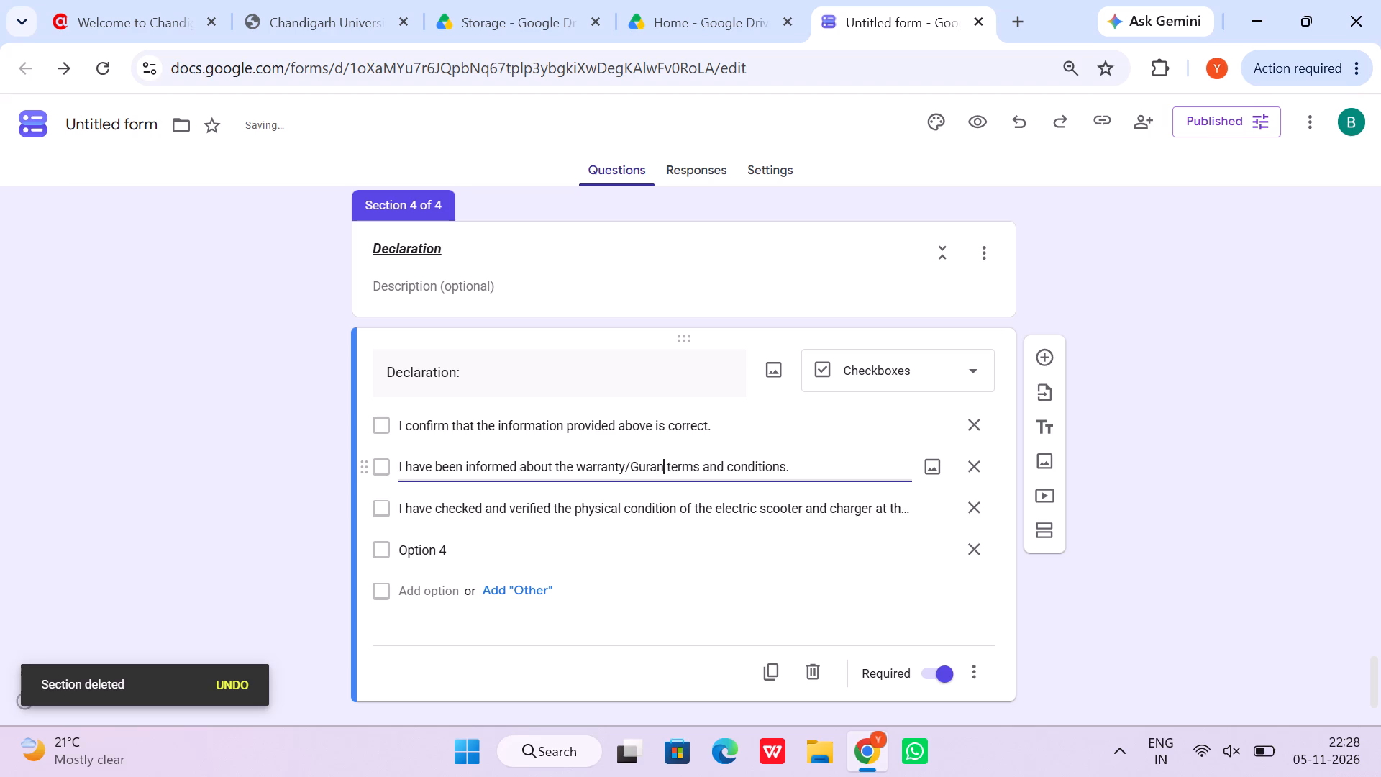
type("tee")
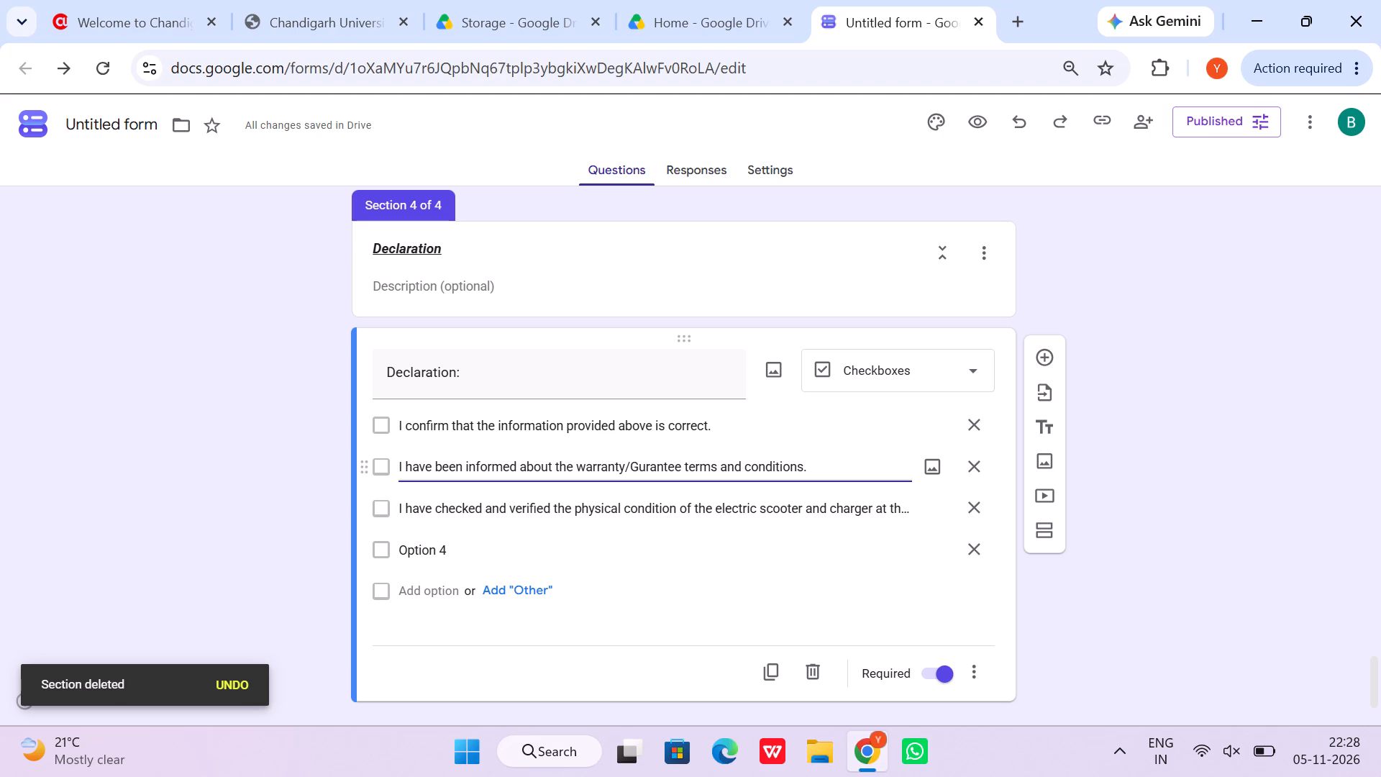
Enter "Goods once sold will not be taken back" as the text of the fourth Declaration option.
left_click(447, 547)
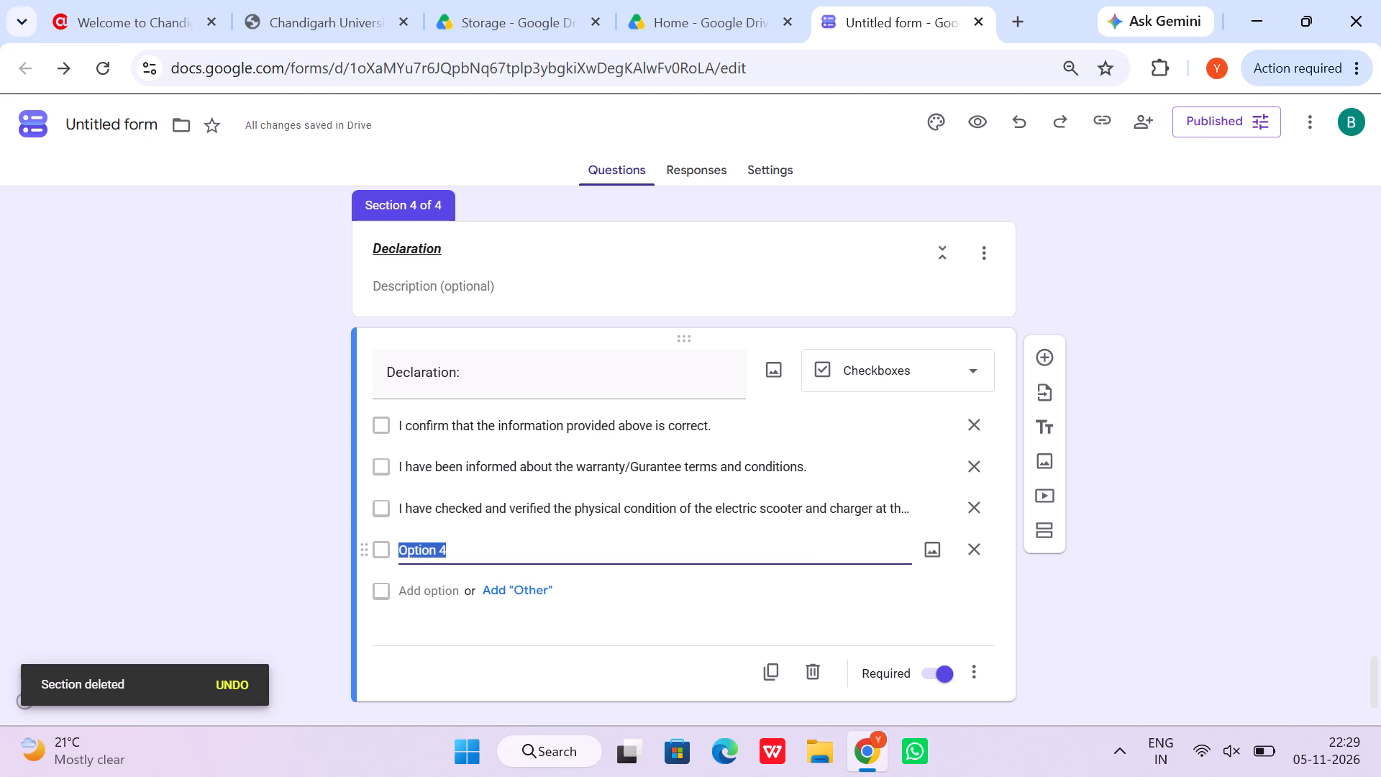
type("Go")
type("ods once")
key("space")
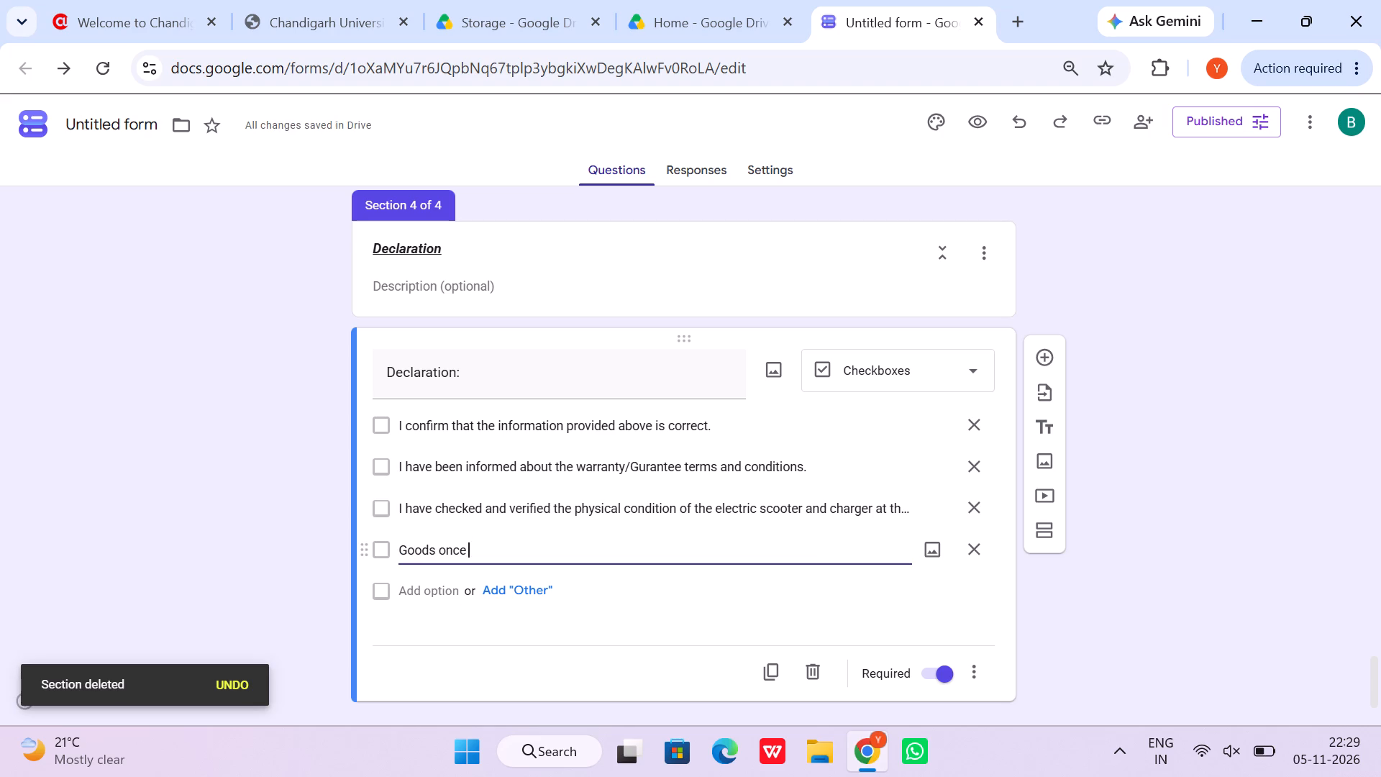
type("sold will not be")
key("space")
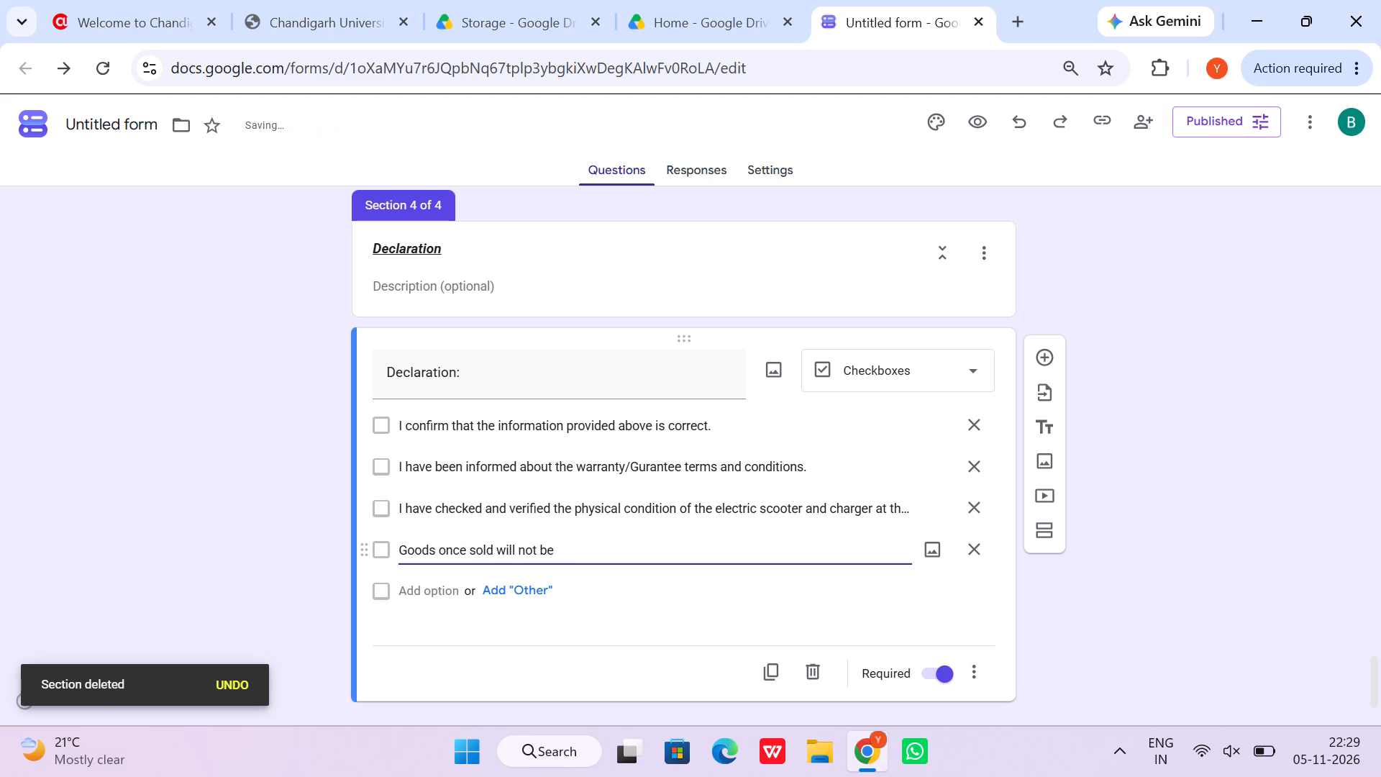
type("take")
key("space")
key("BackSpace")
key("BackSpace")
type("en ban")
key("BackSpace")
type("ck")
key("space")
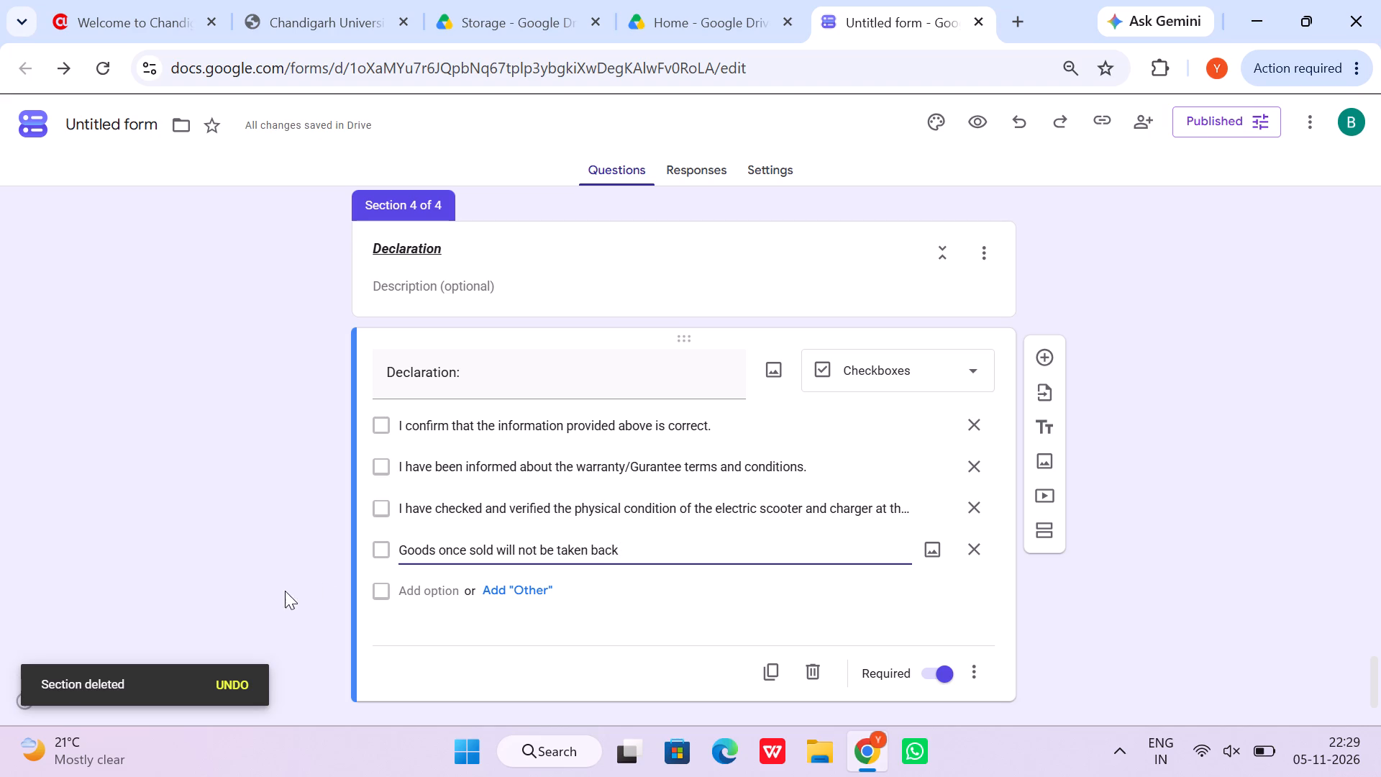
Add a fifth Declaration option reading "Our responsibility ceases as soon as goods leave our godown/showroom".
left_click(427, 593)
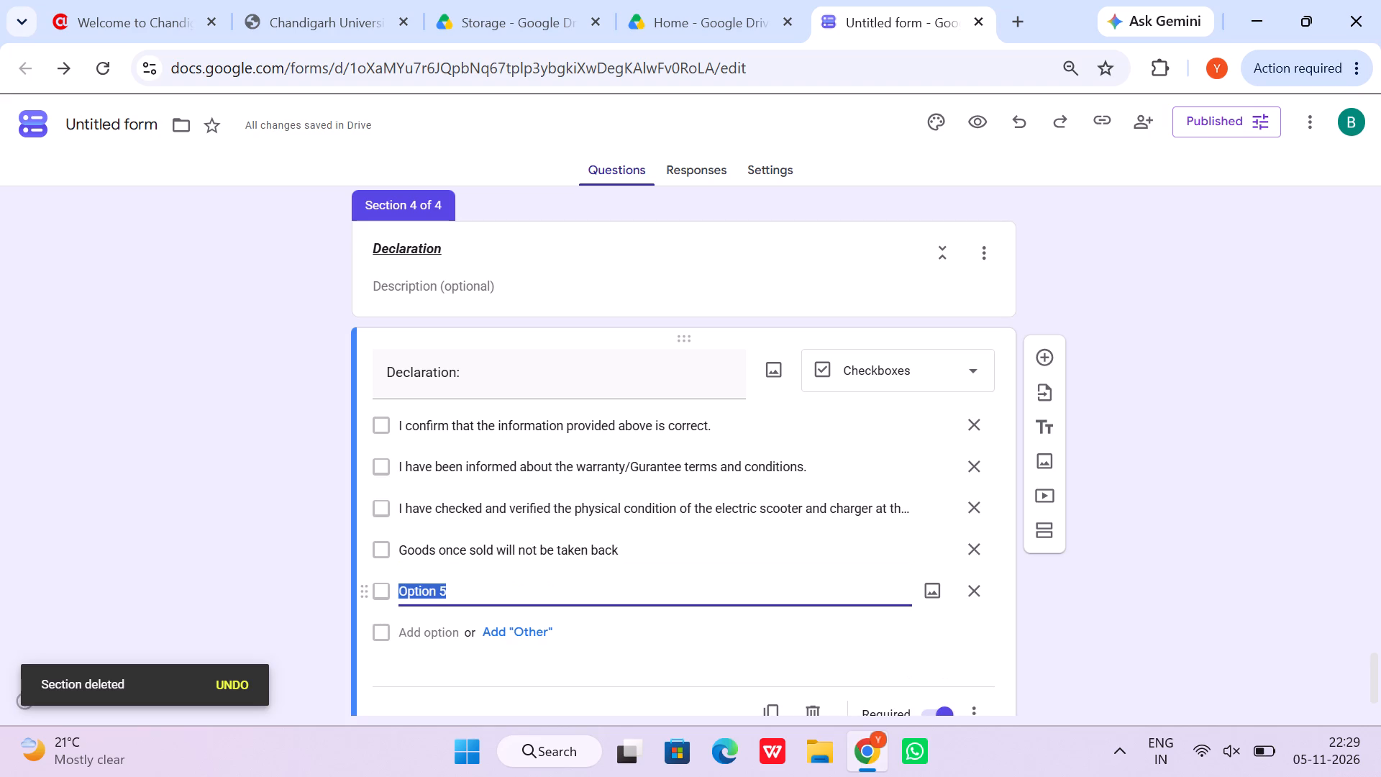
type("Our")
key("space")
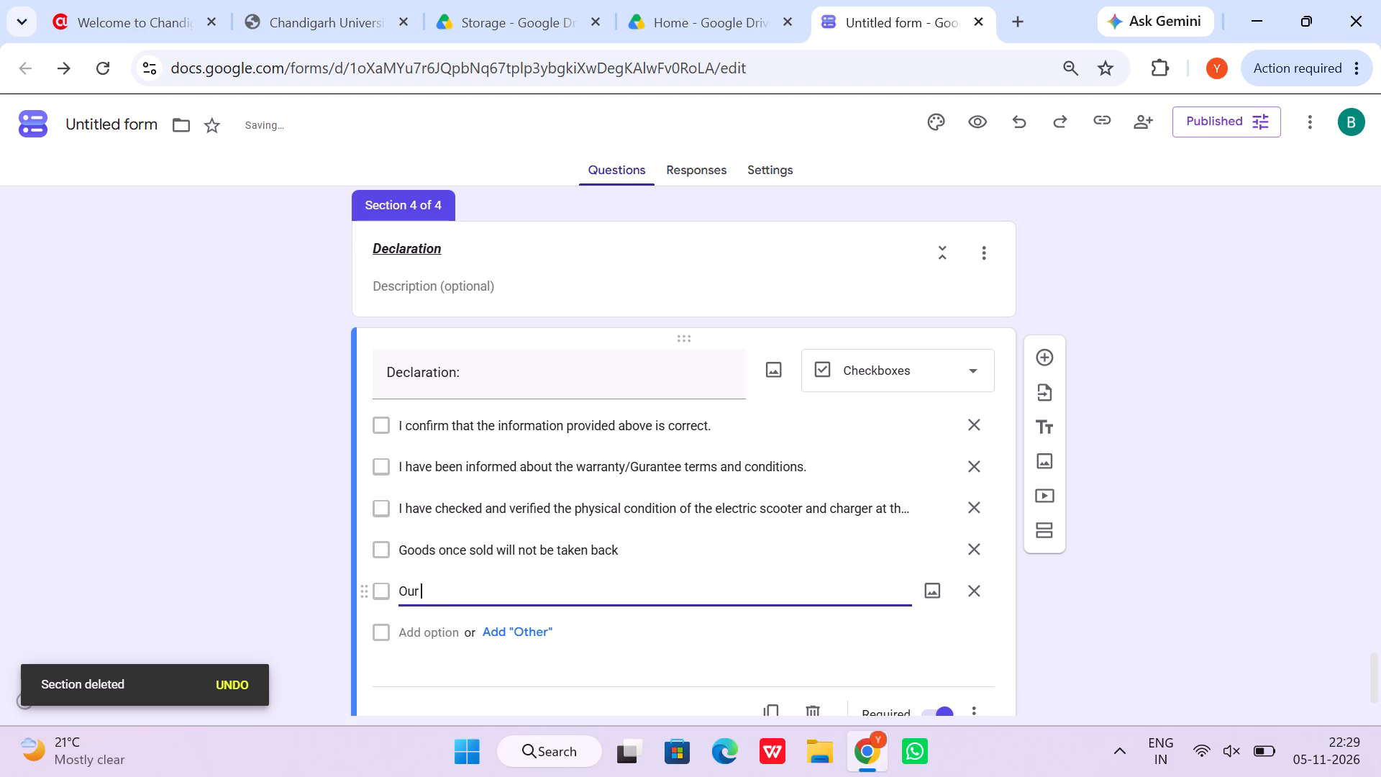
type("responsi")
type("bili")
type("ty")
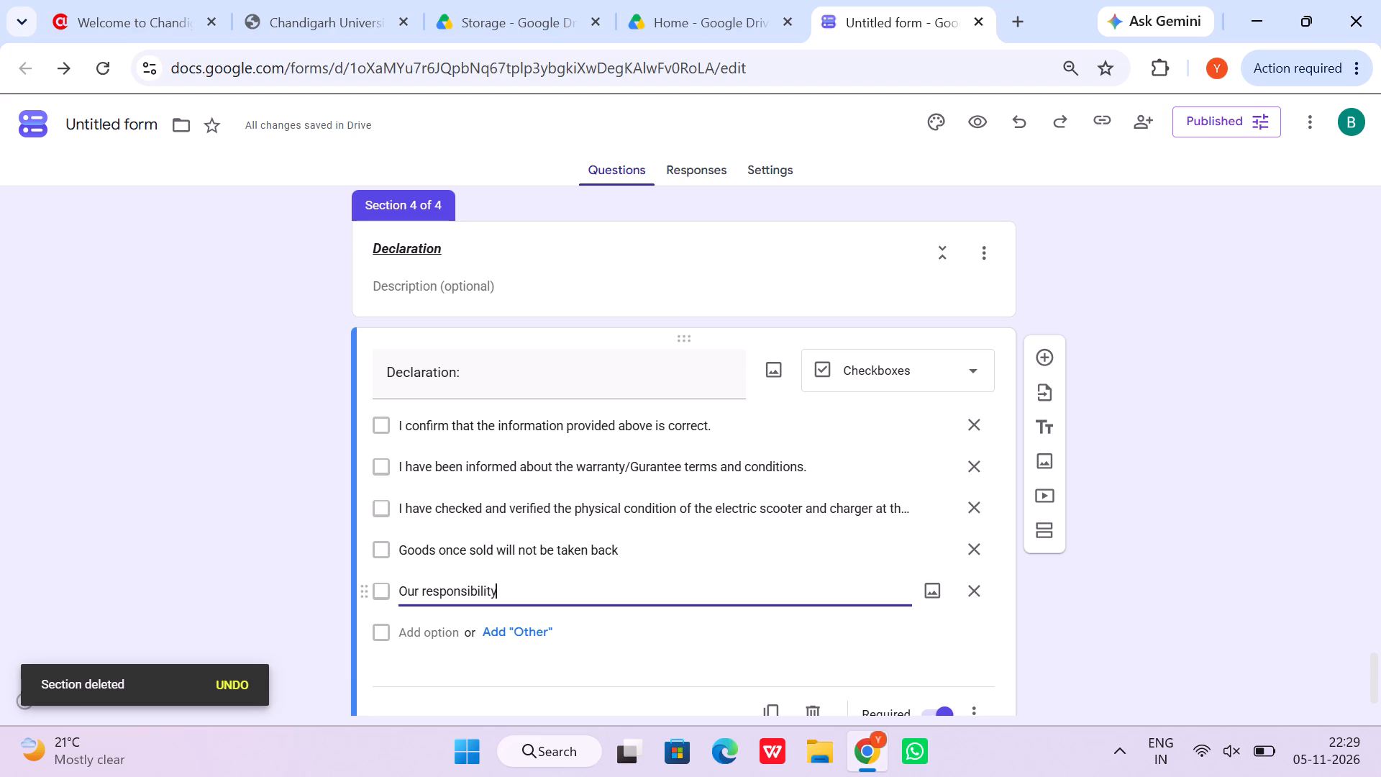
key("space")
type("eases")
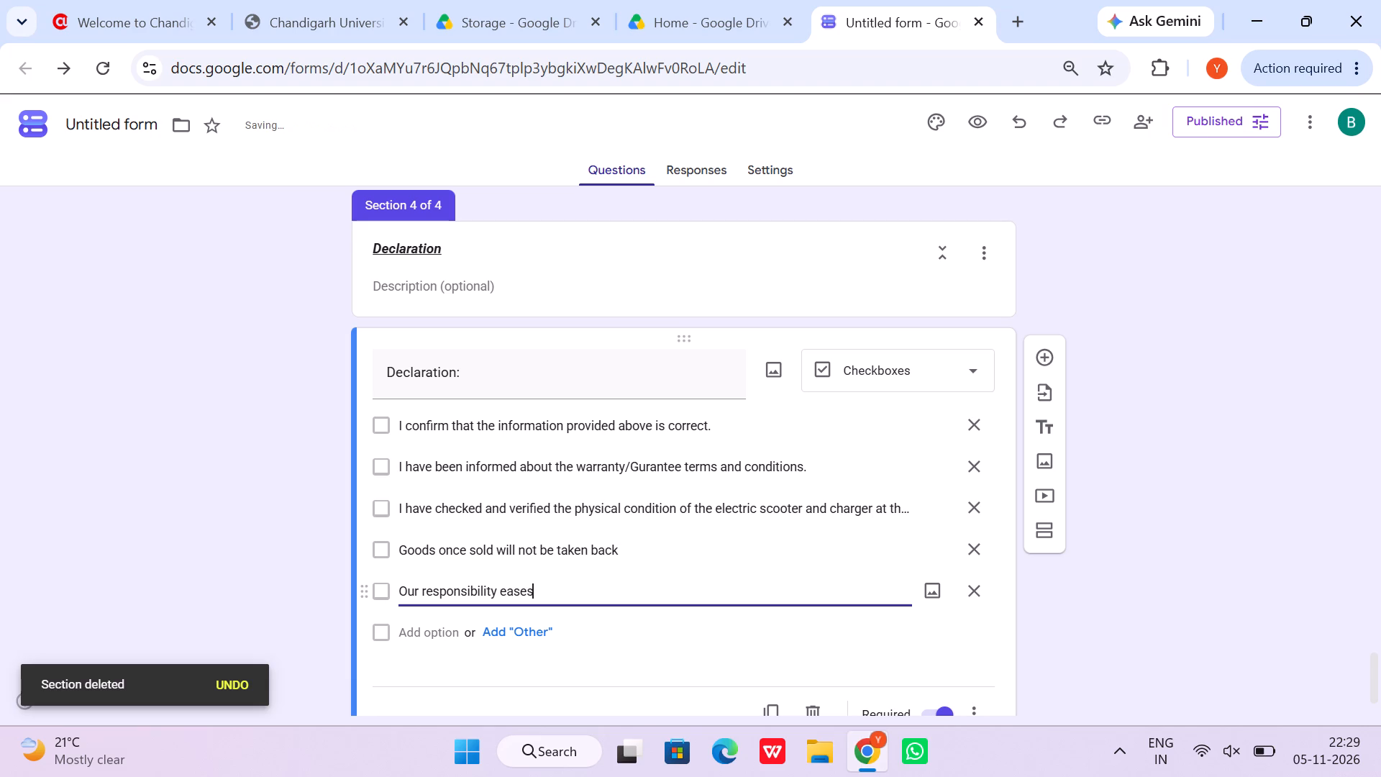
key("BackSpace")
key("BackSpace")
key("BackSpace")
key("BackSpace")
key("BackSpace")
type("ceases")
key("space")
key("s")
key("BackSpace")
type("as soon as")
key("space")
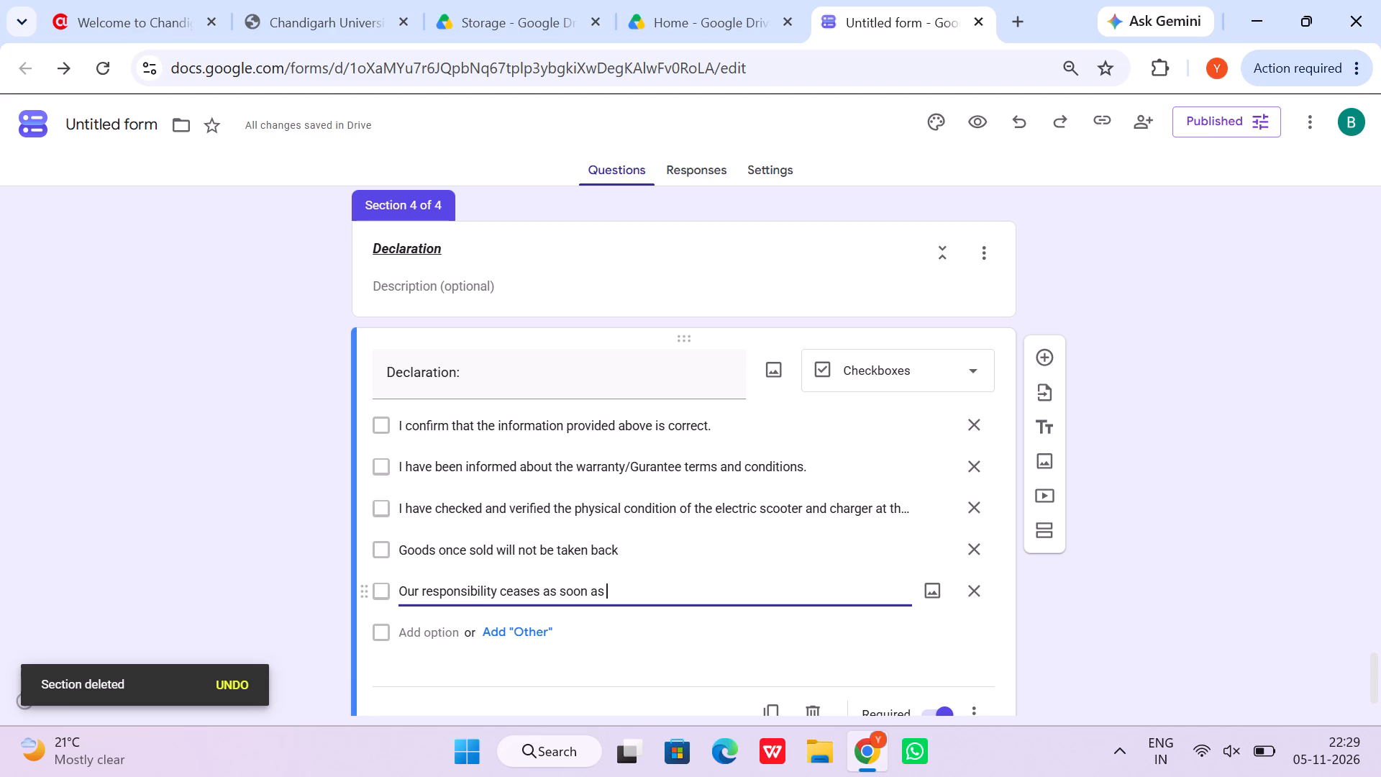
type("goods")
key("space")
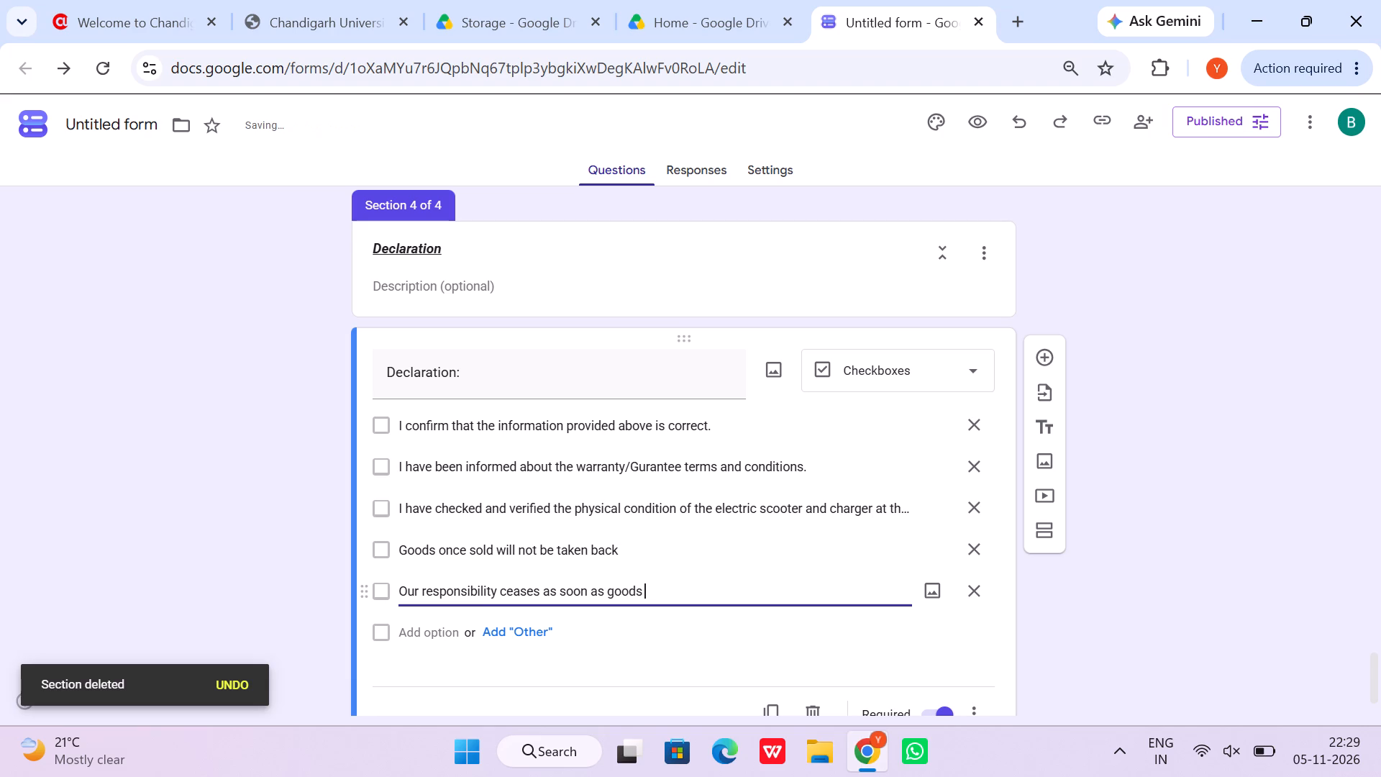
type("leave")
key("space")
type("our")
key("space")
type("godown")
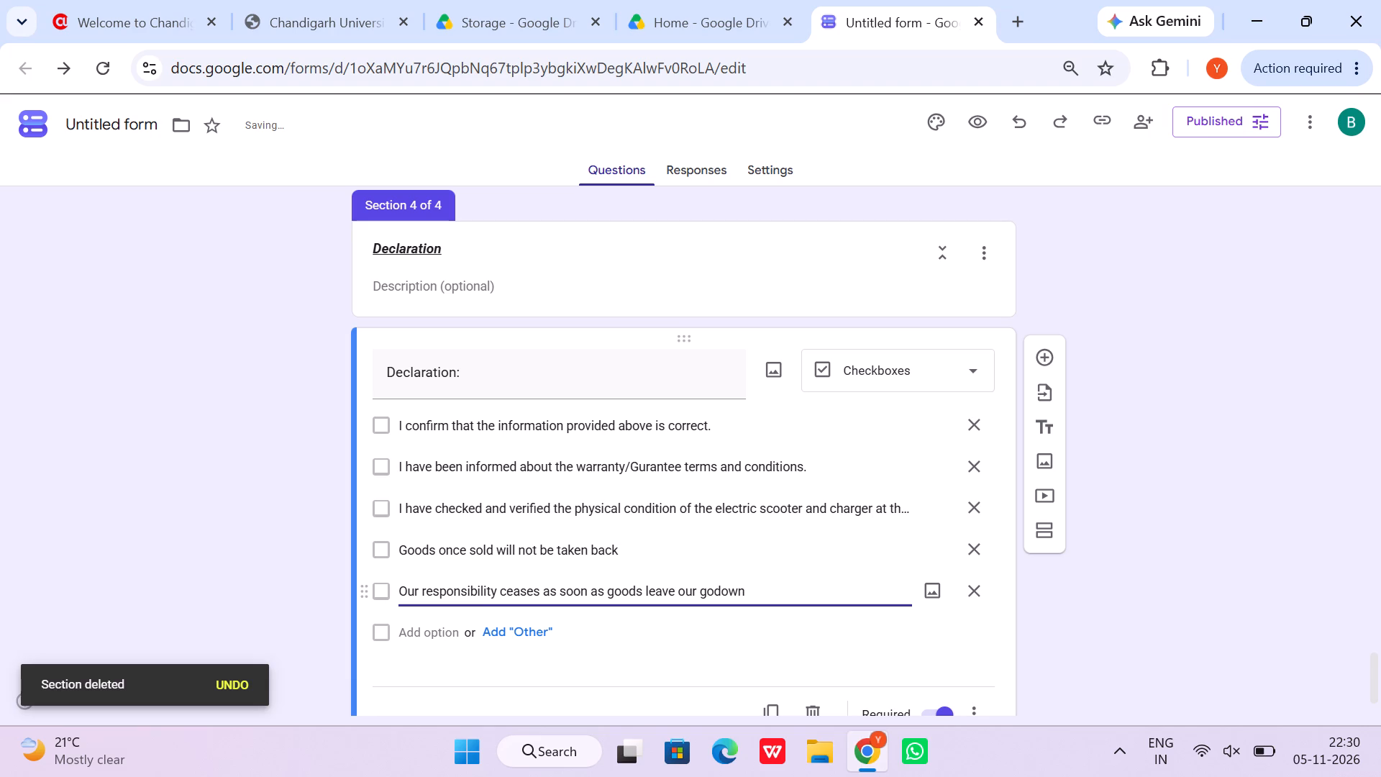
type("/showroom")
Add a sixth Declaration option reading "Payment to be made by cheque/draft in favour of BALA SUNDARI ENTERPRISES Payable at Haryana only.".
left_click(443, 635)
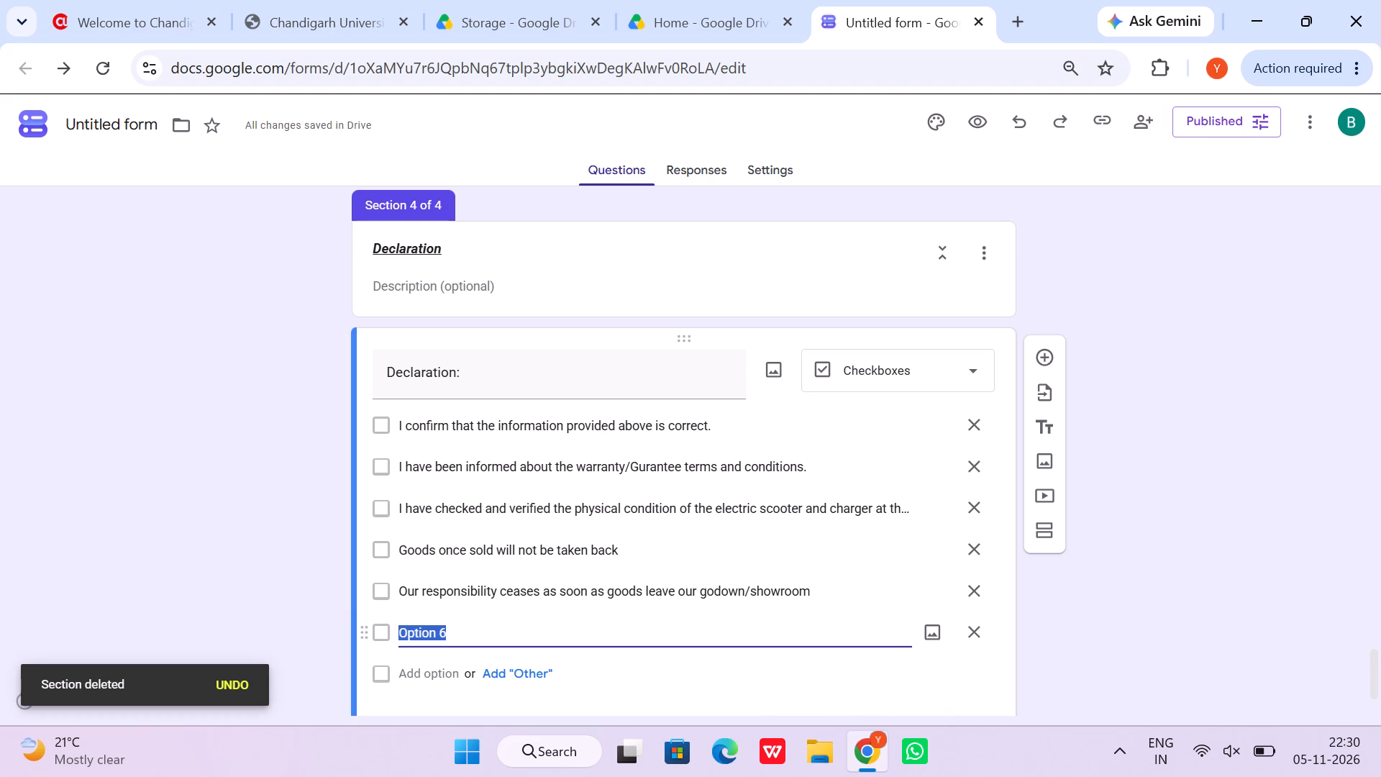
type("Payment")
key("space")
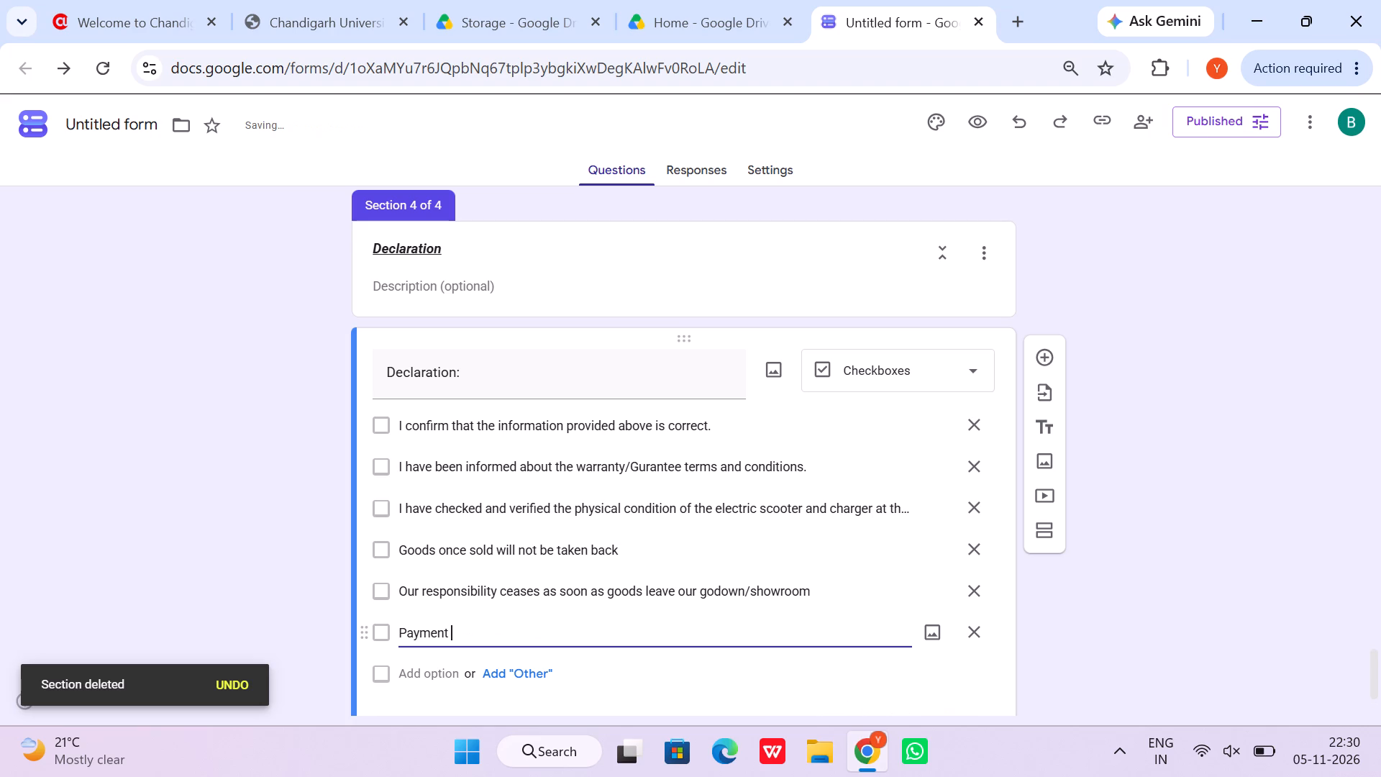
type("to be")
key("space")
type("made")
key("space")
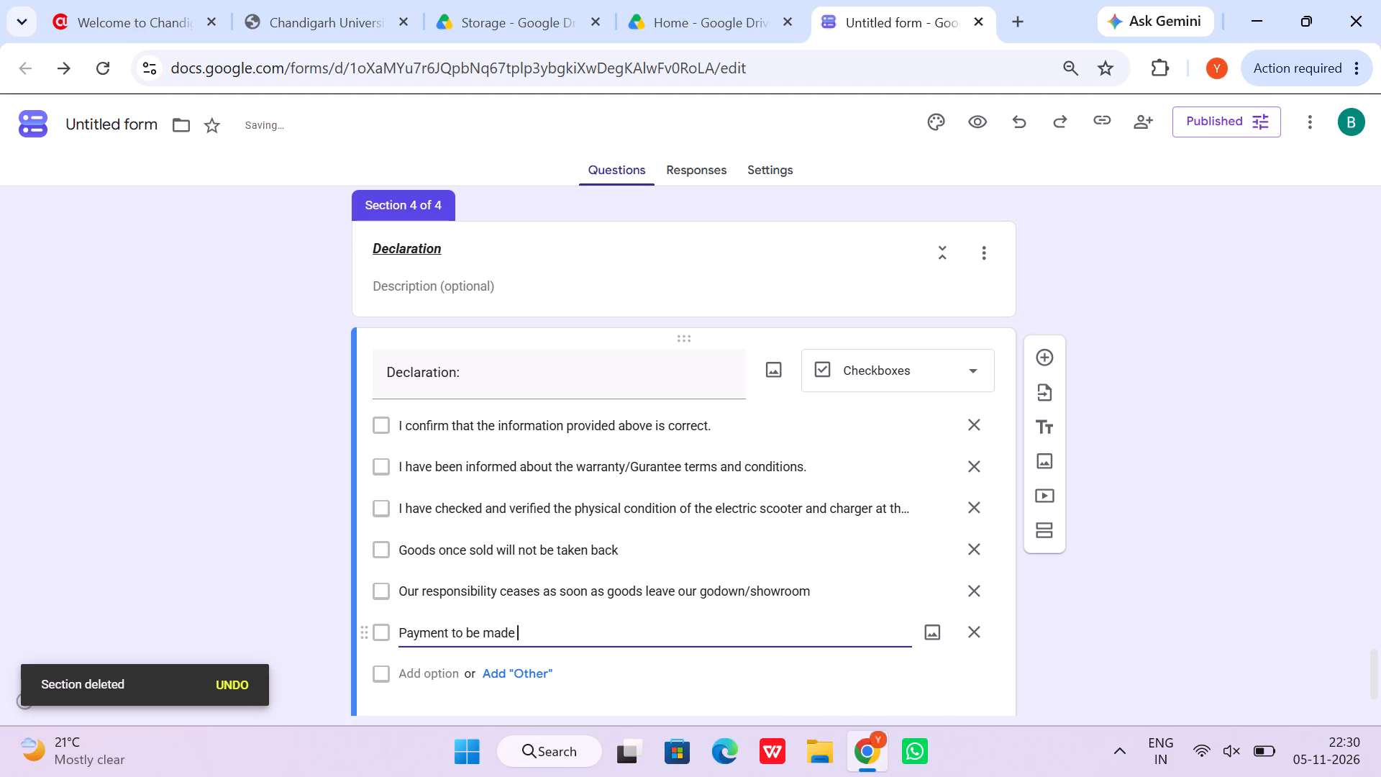
type("by che")
type("que")
key("space")
key("BackSpace")
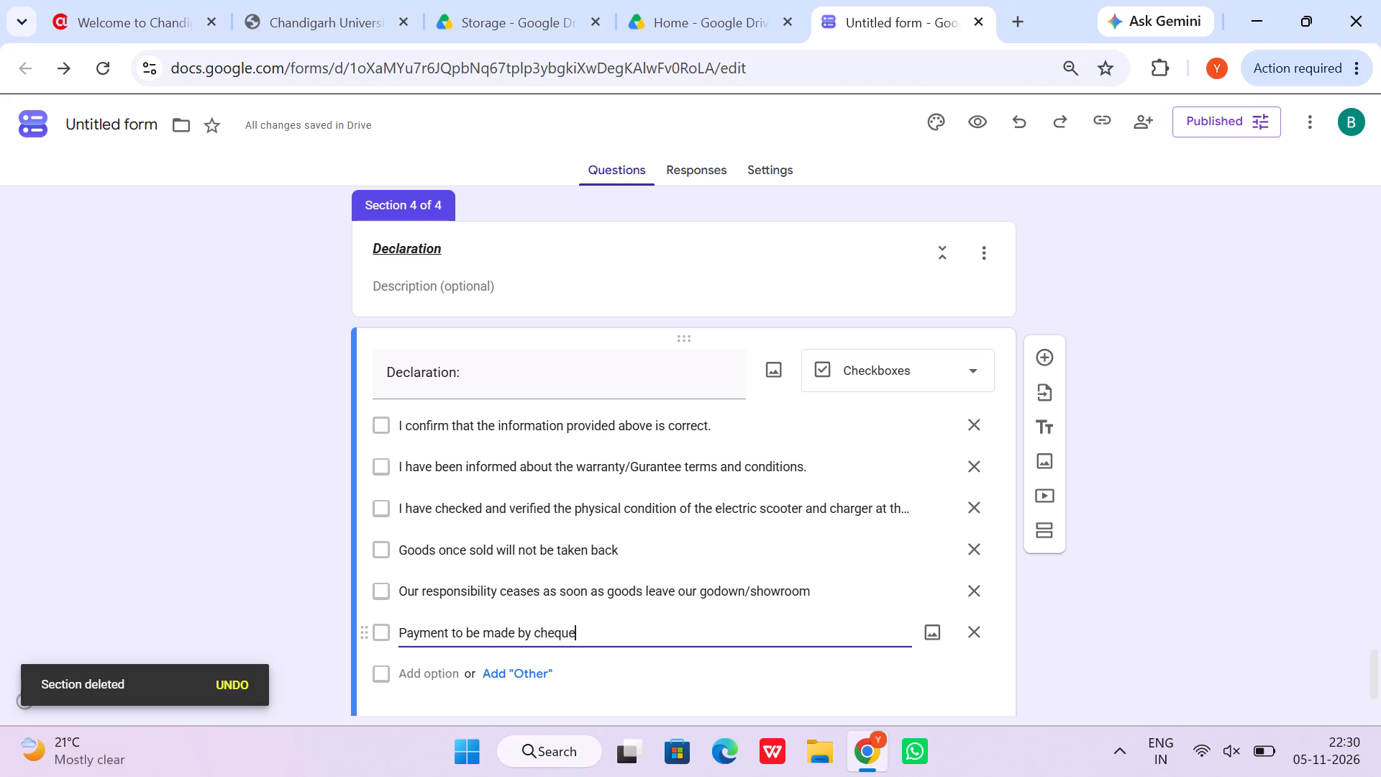
key("slash")
type("draft")
key("space")
type("in favour")
key("space")
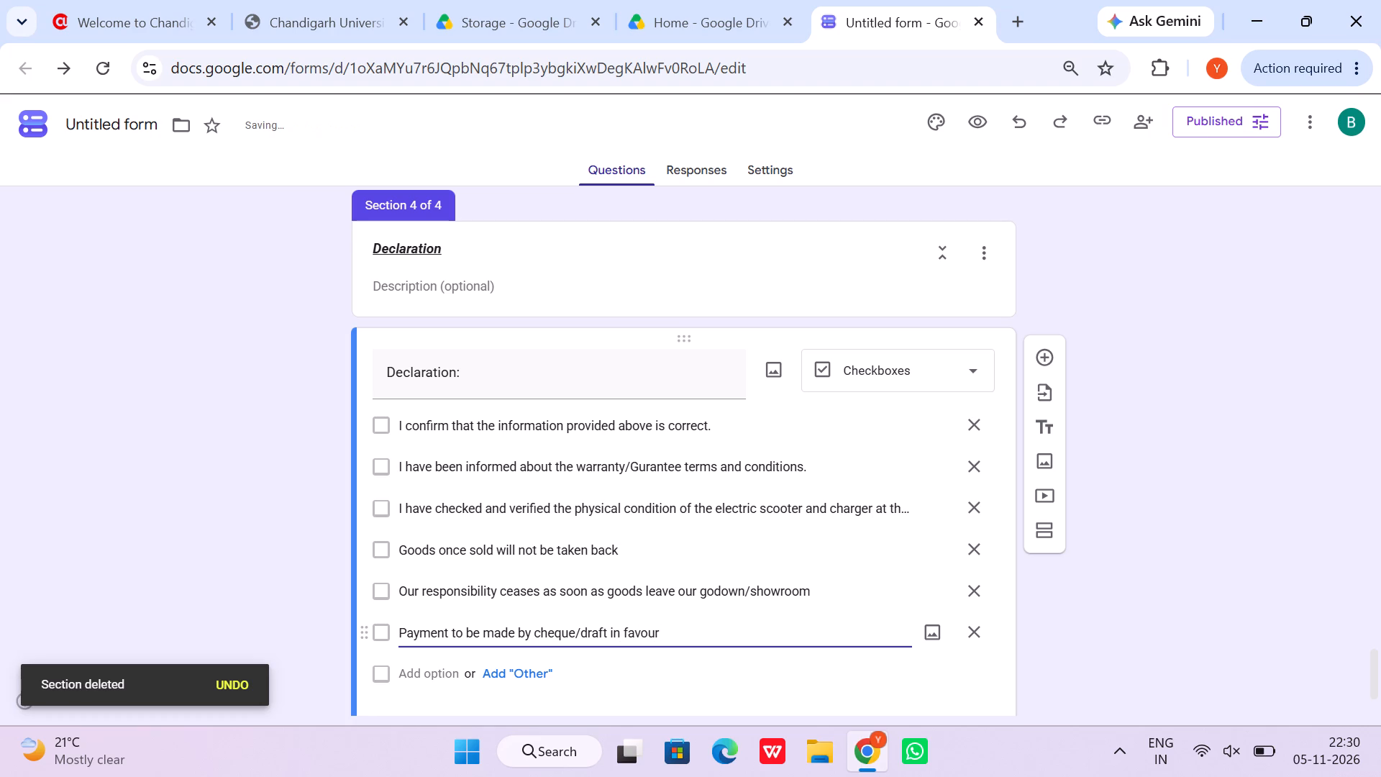
type("of")
key("space")
type("BALA")
key("space")
type("SUNDARI ENTERPRISES")
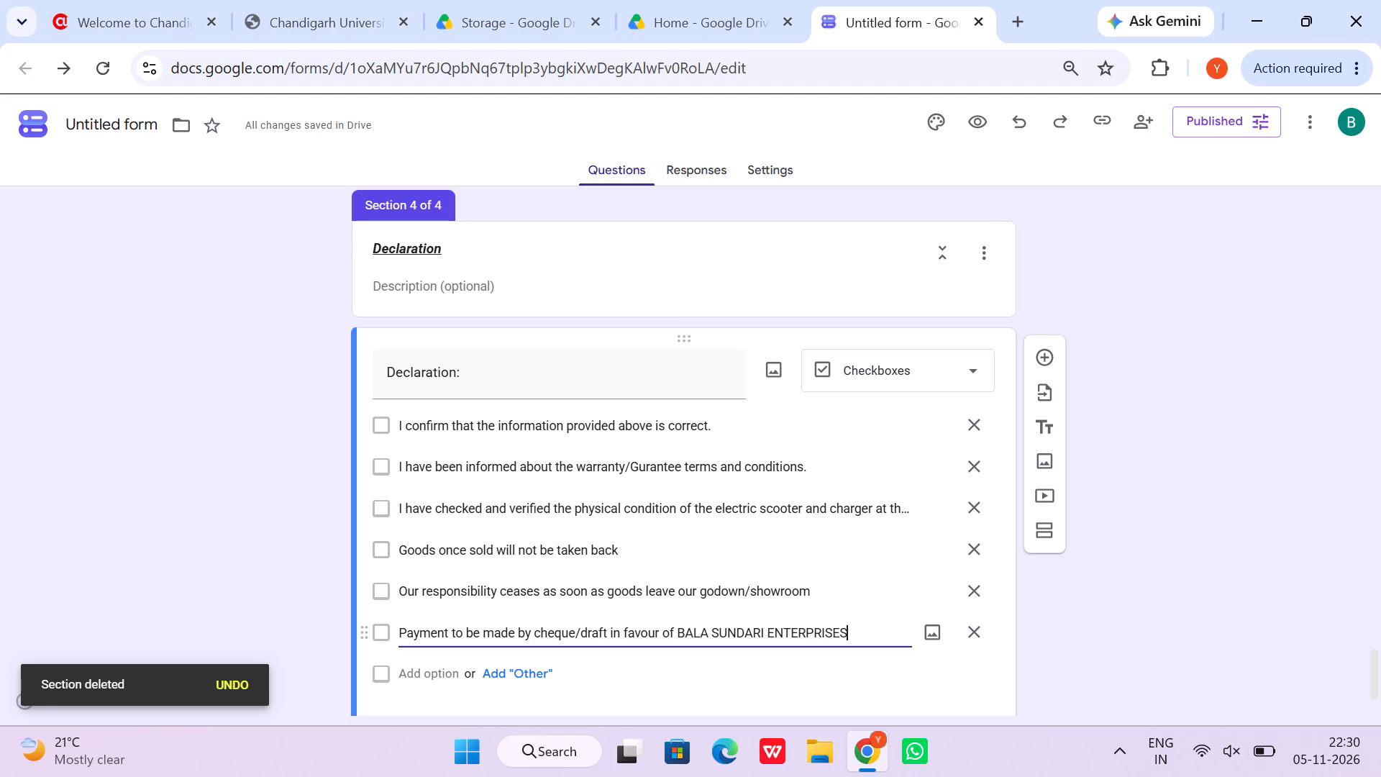
key("space")
type("Payable")
key("space")
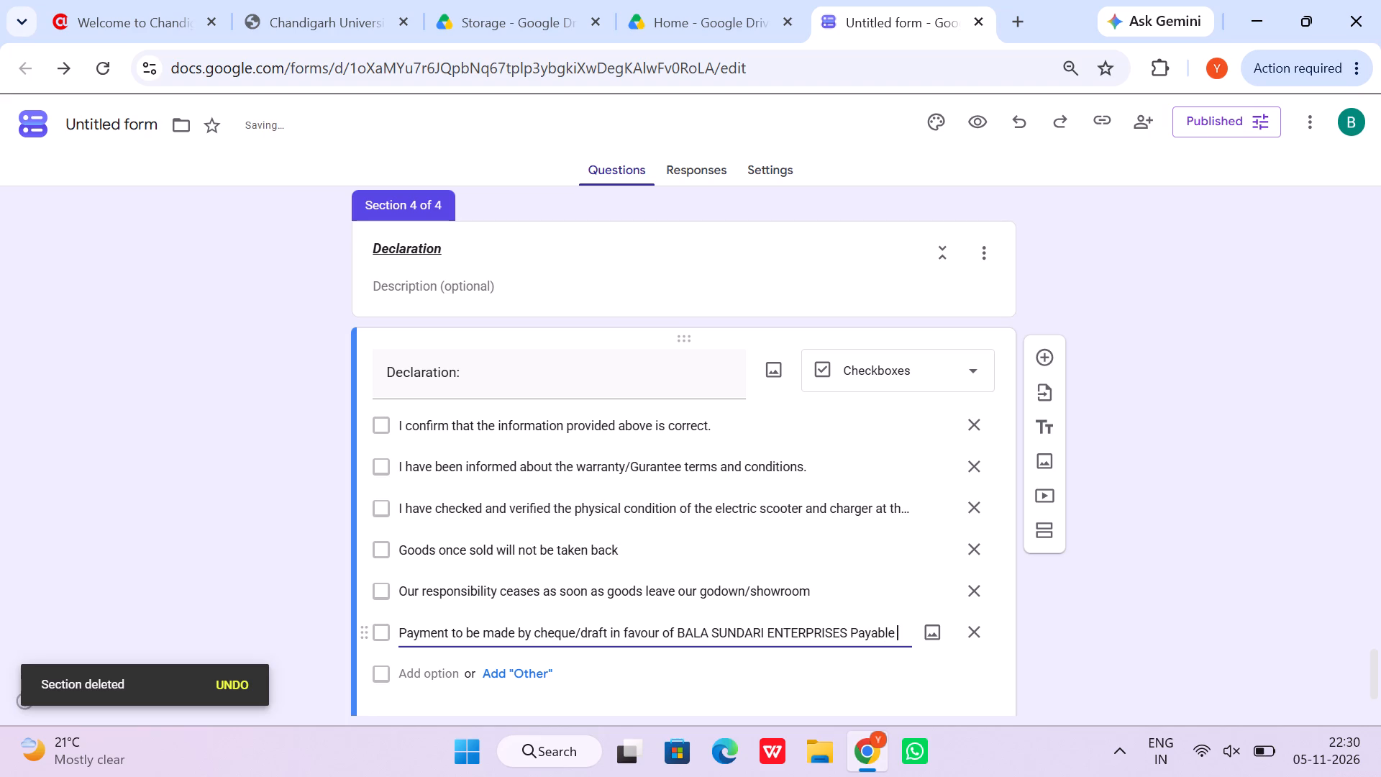
type("ay")
key("BackSpace")
type("t Haryana")
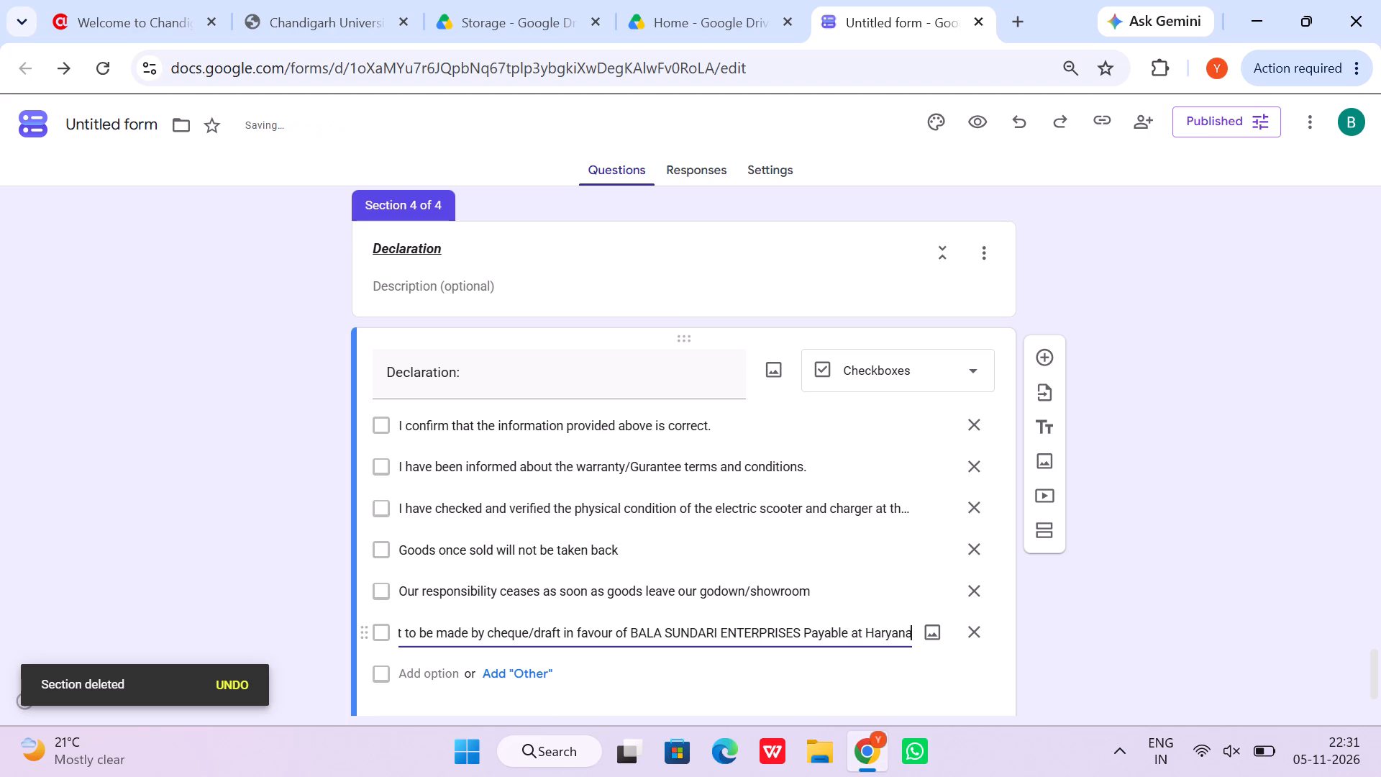
key("space")
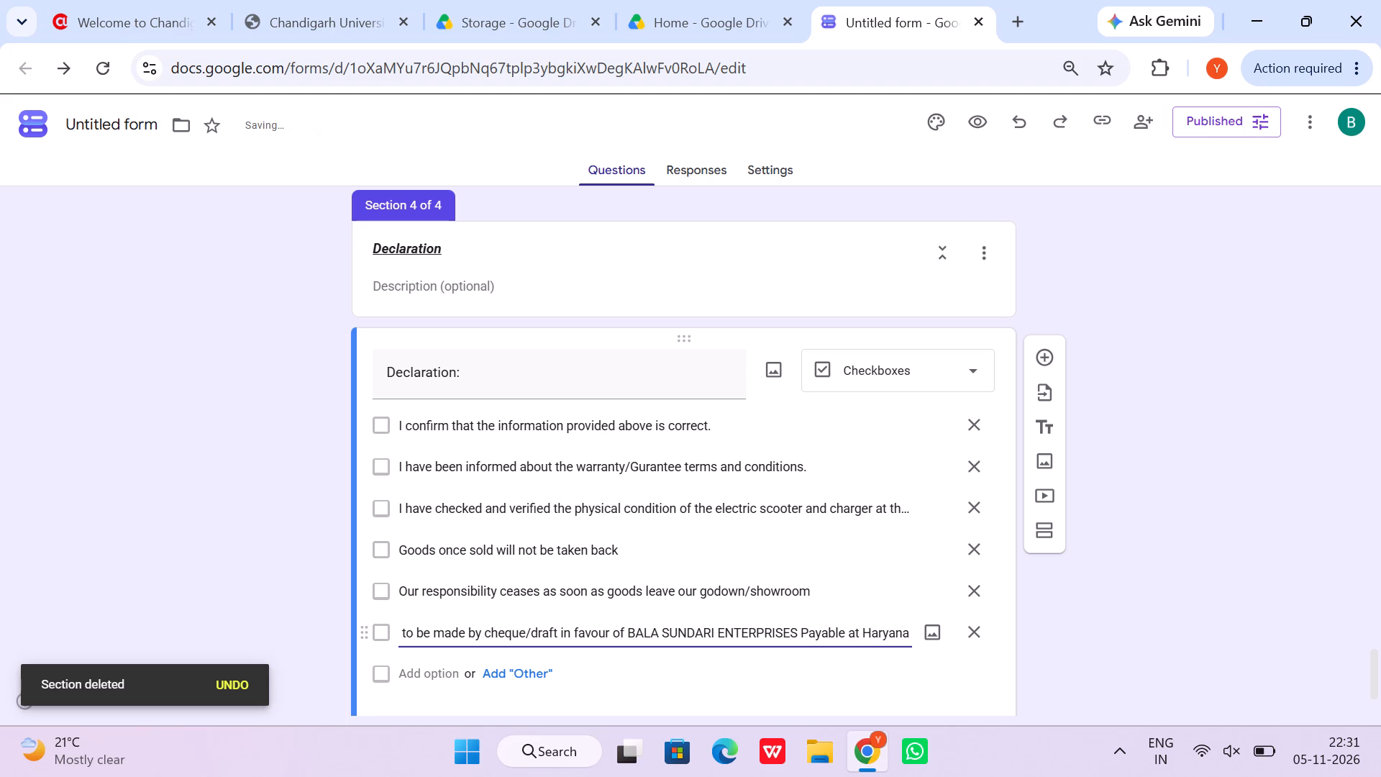
type("only")
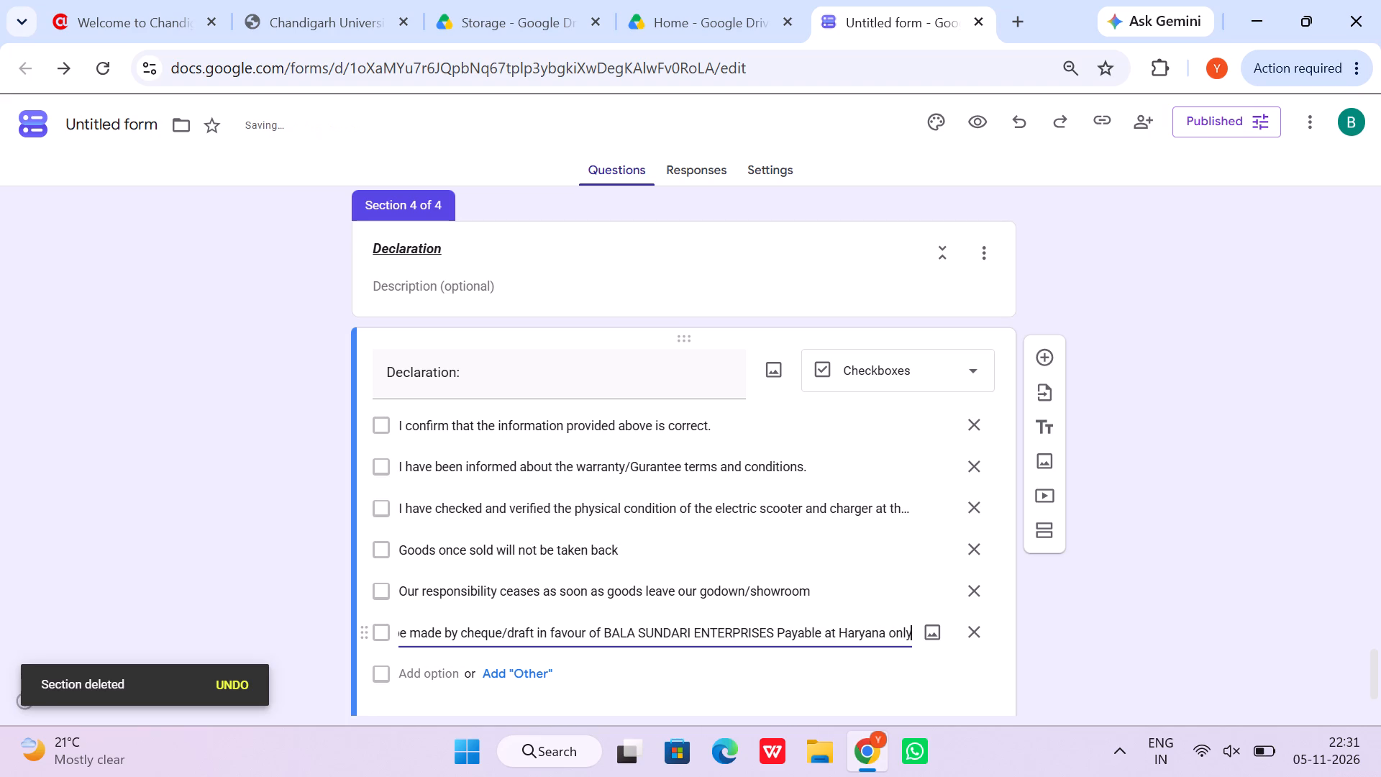
key("comma")
key("BackSpace")
key("period")
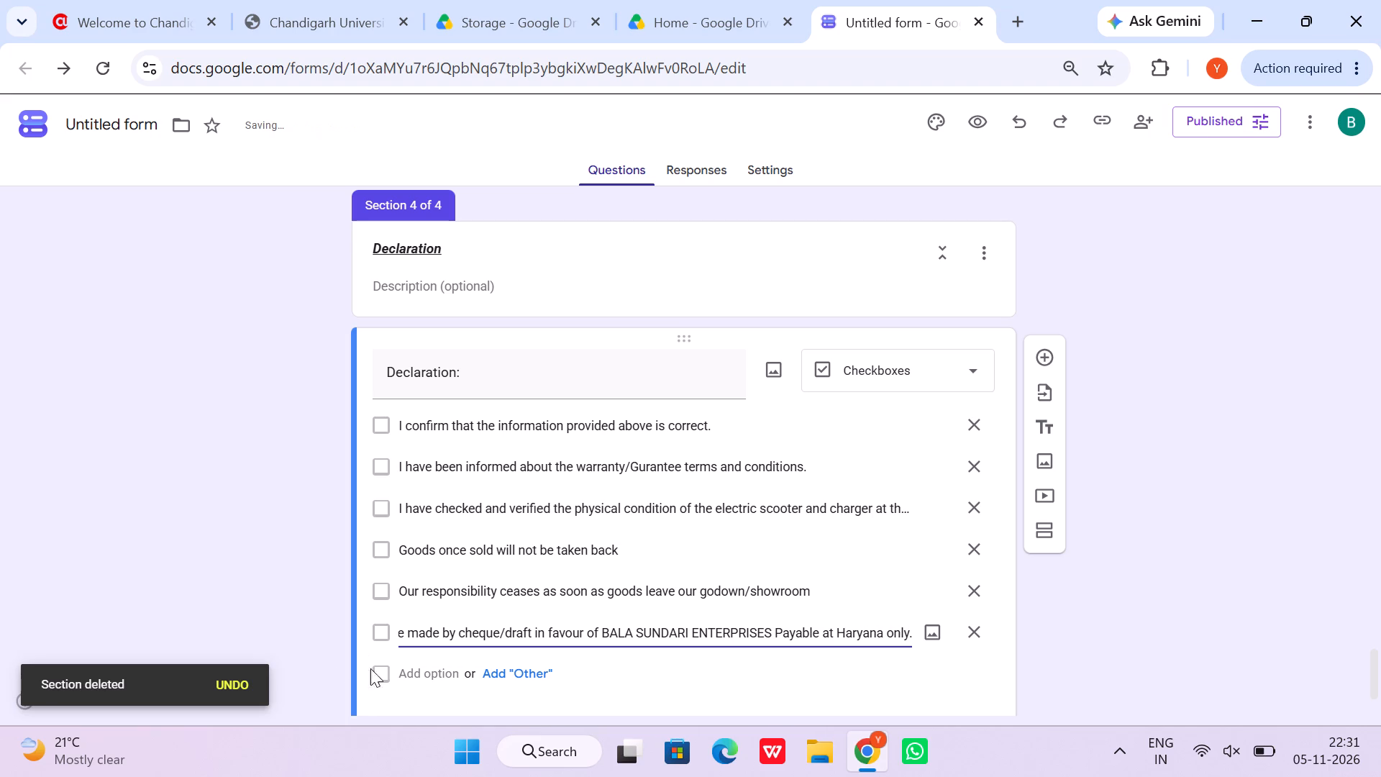
Add a seventh Declaration option reading "Warranty/Gurantee provided by company.".
left_click(433, 668)
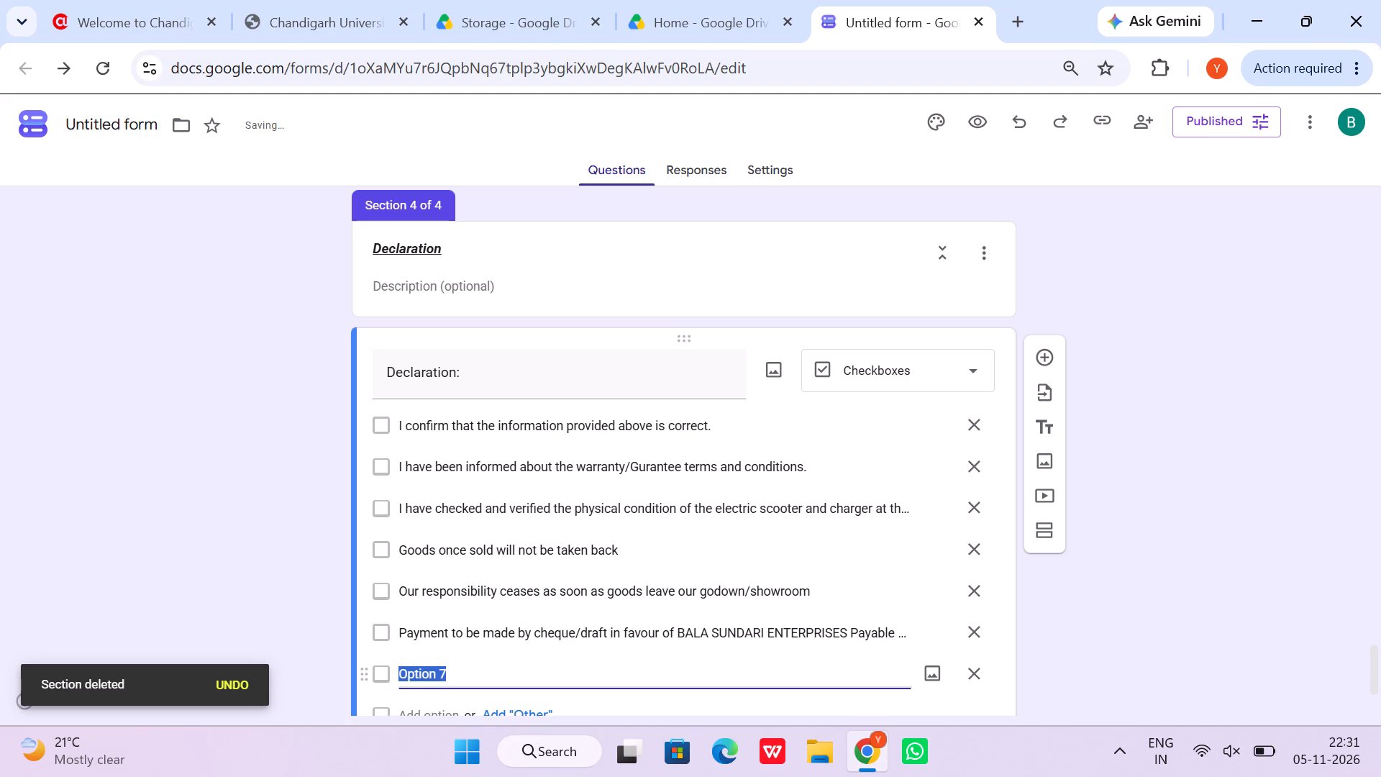
key("BackSpace")
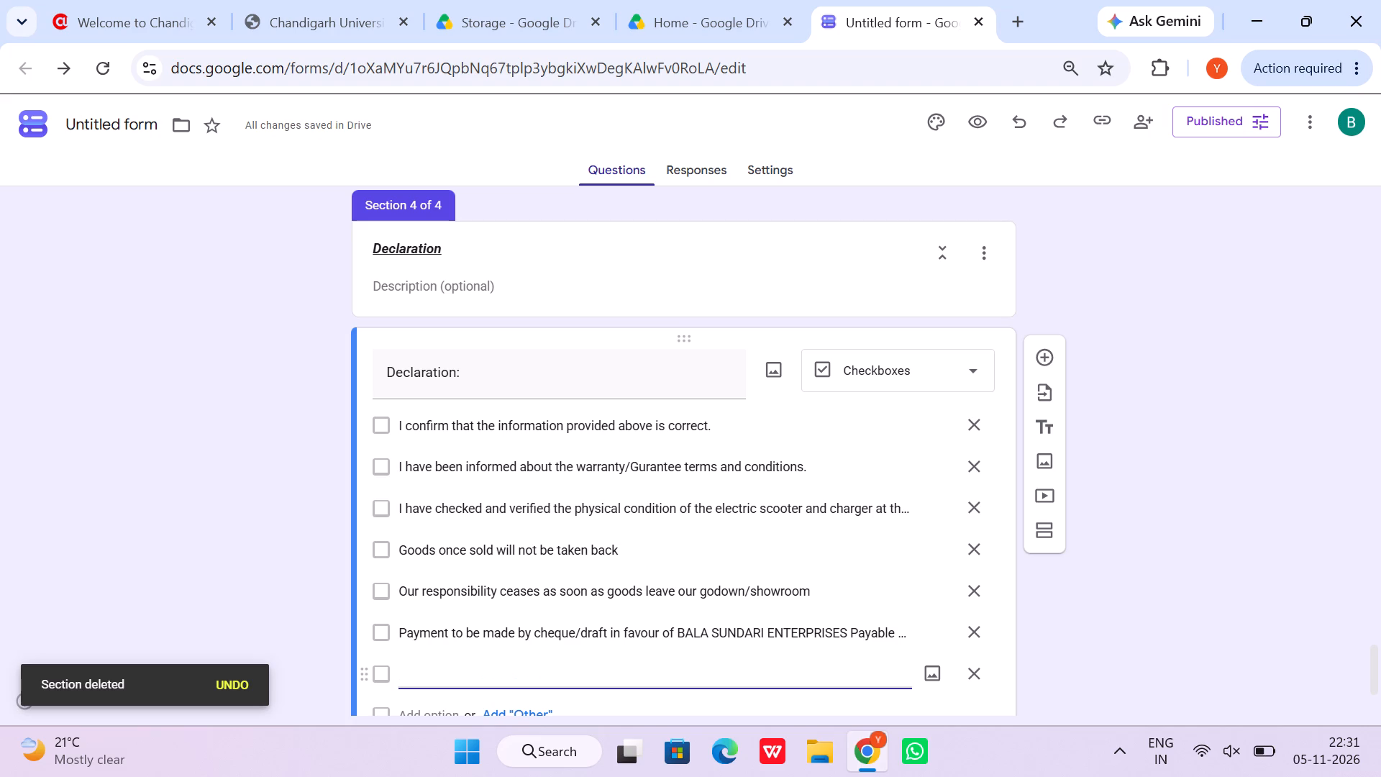
key("shift+w")
key("a")
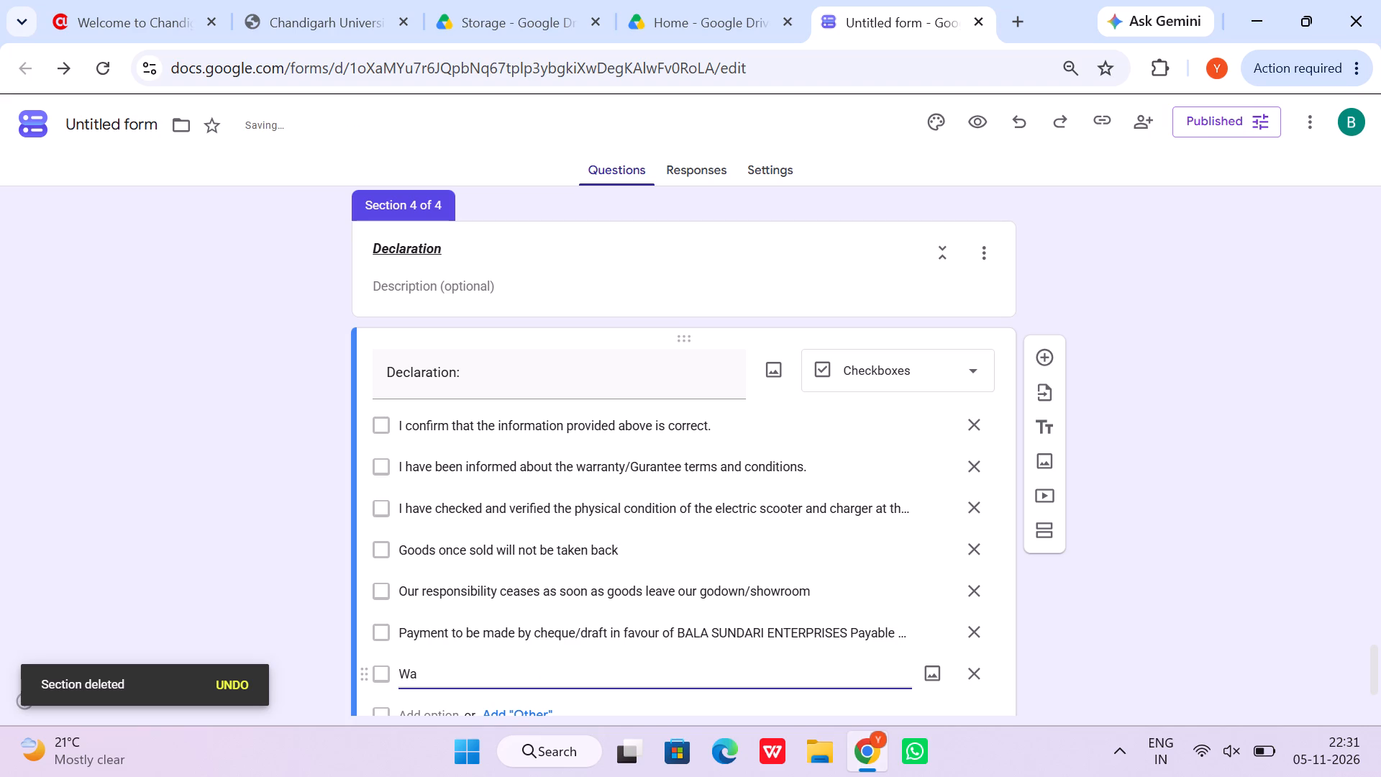
type("rranty")
key("space")
key("BackSpace")
key("slash")
type("Guraantee")
key("space")
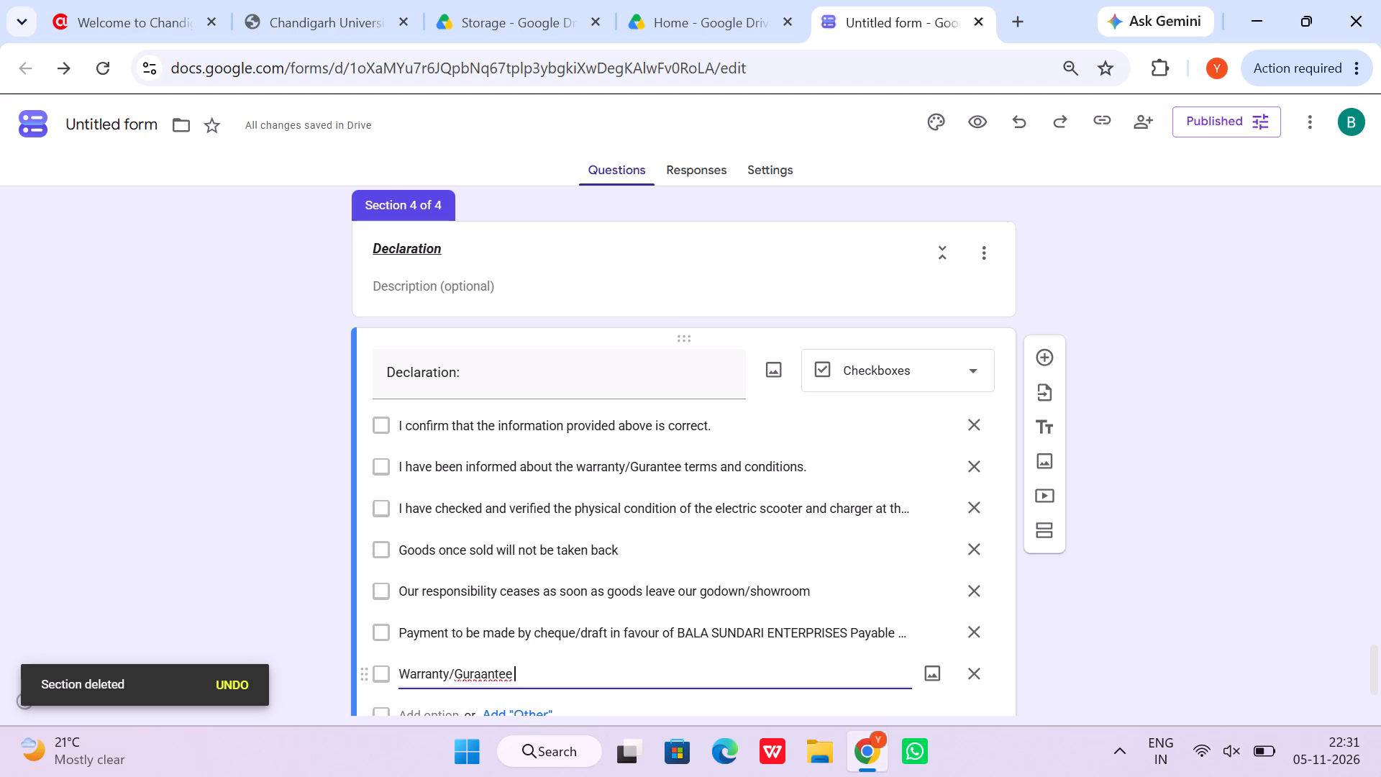
key("BackSpace")
key("BackSpace")
key("BackSpace")
key("BackSpace")
key("BackSpace")
key("BackSpace")
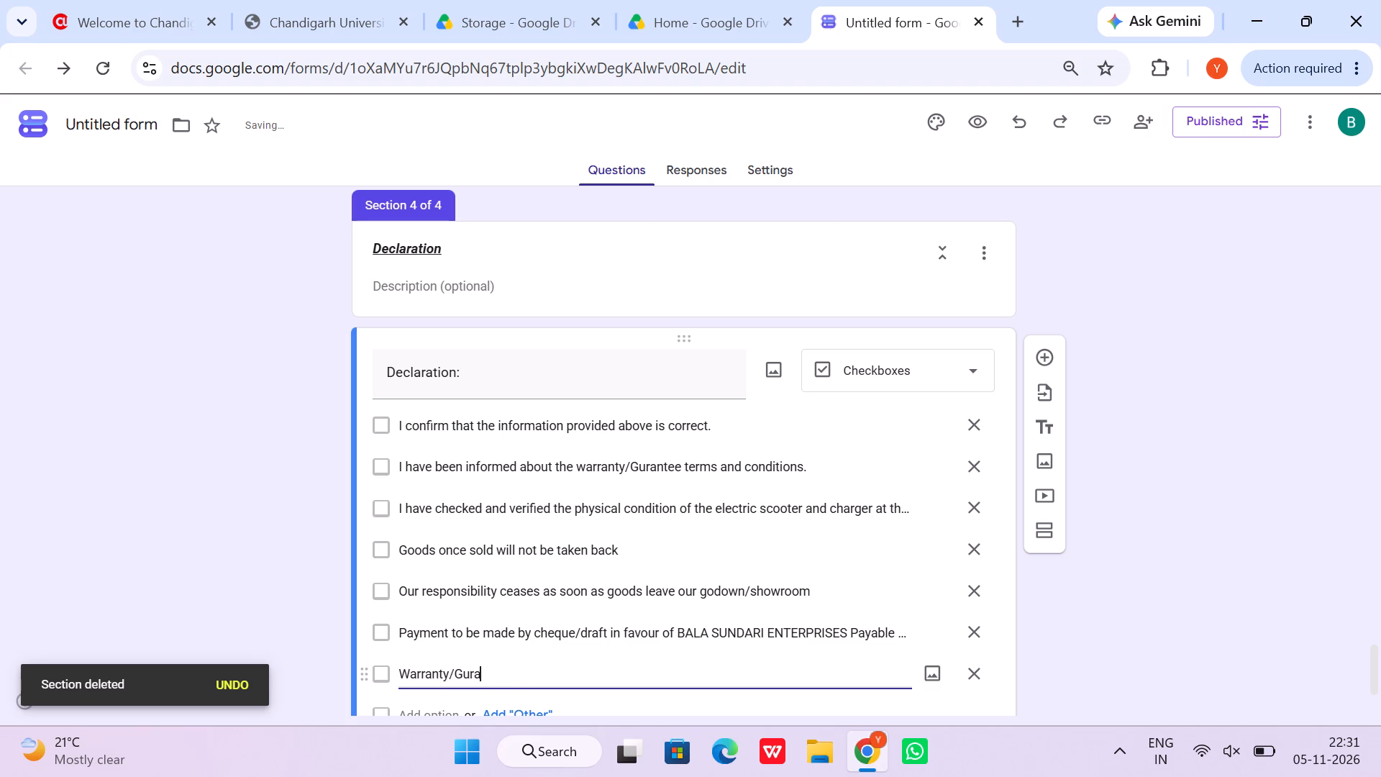
type("ntee")
key("space")
type("provided be")
key("space")
key("BackSpace")
key("BackSpace")
type("y company")
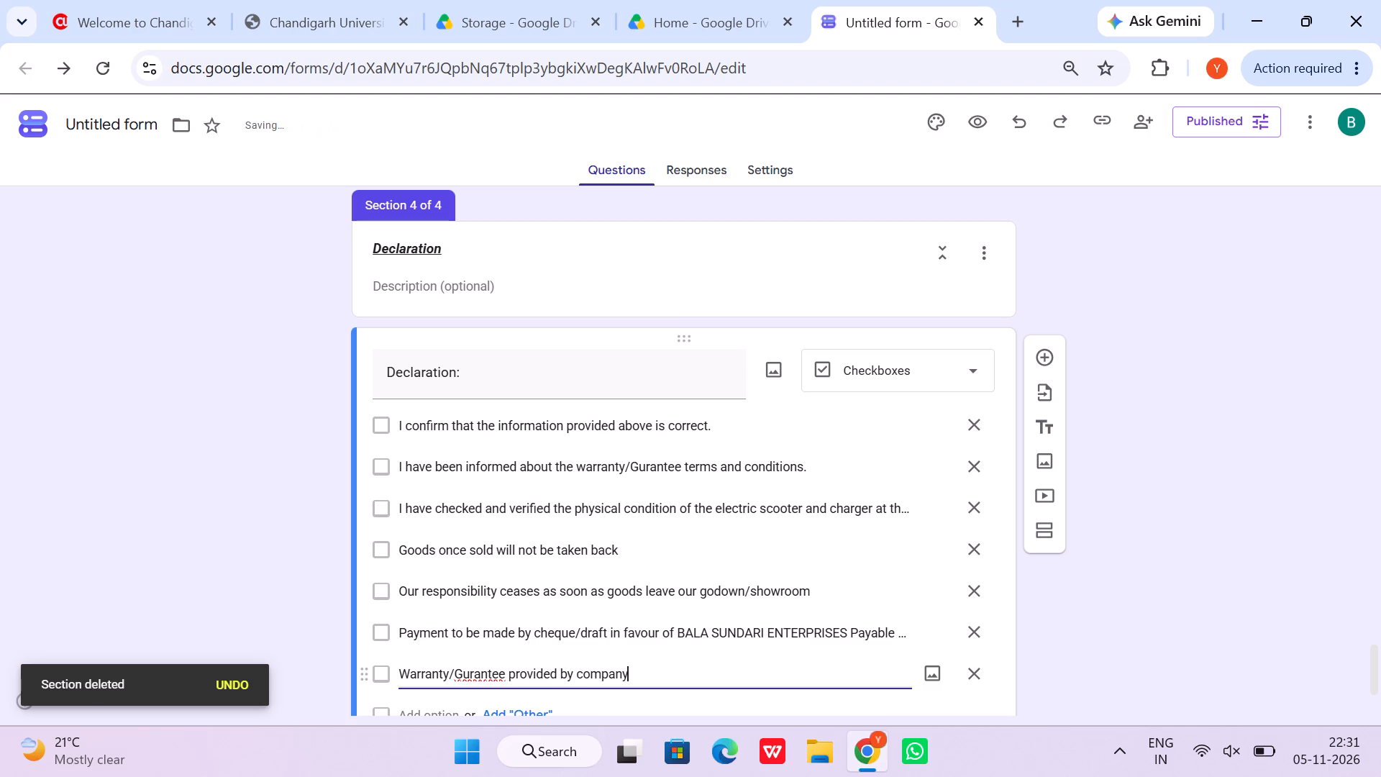
key("period")
Add an eighth Declaration option starting with "No warranty pf", followed by a ninth option without custom text.
scroll(433, 668, "down", 2)
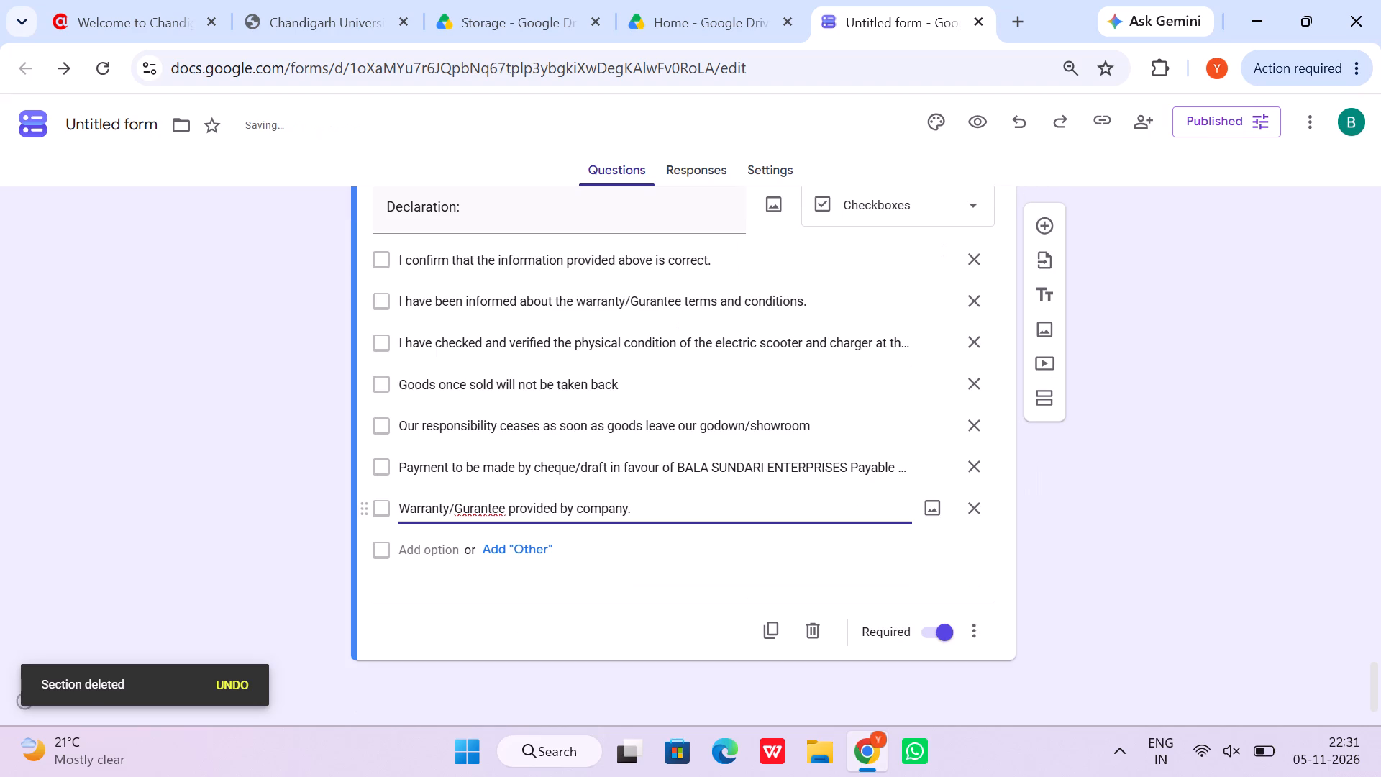
left_click(430, 557)
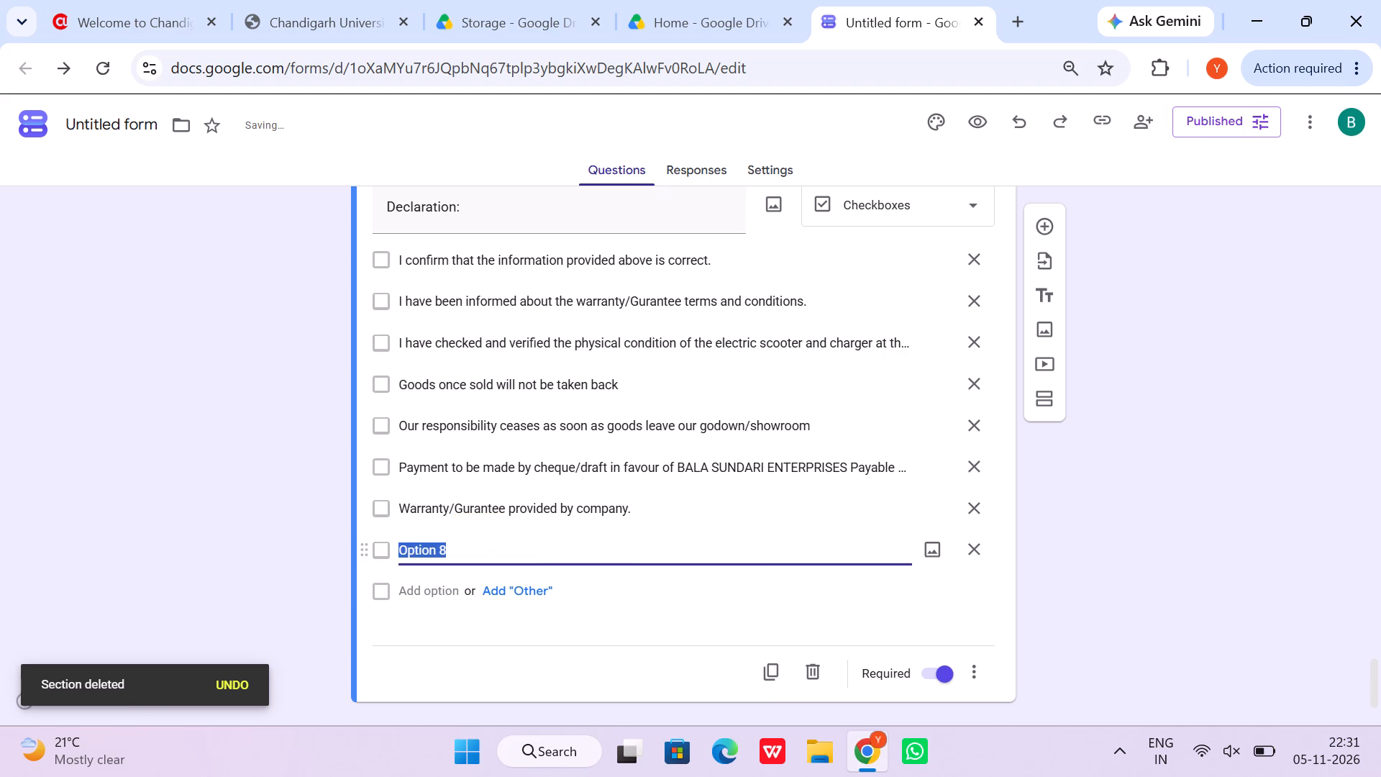
type("No")
key("space")
type("warranty")
key("space")
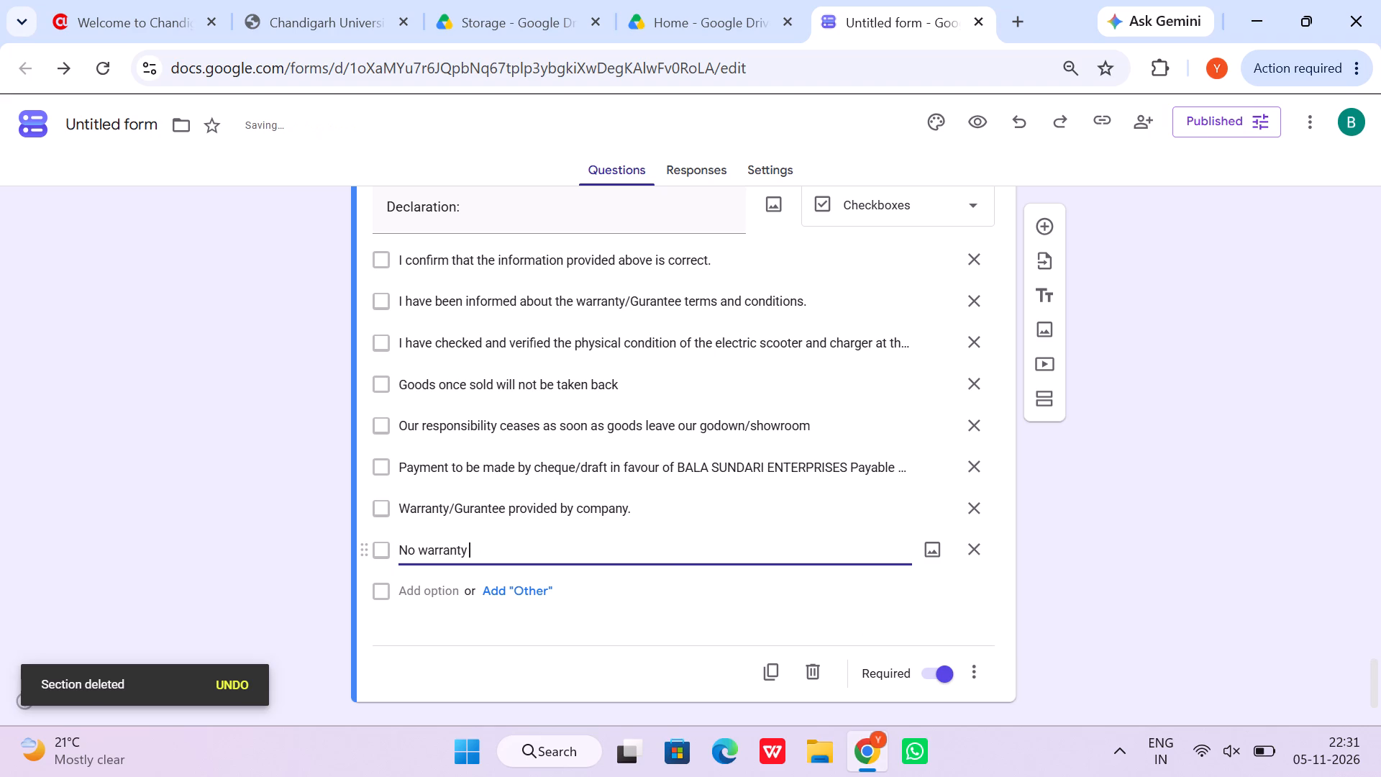
type("pf")
key("Return")
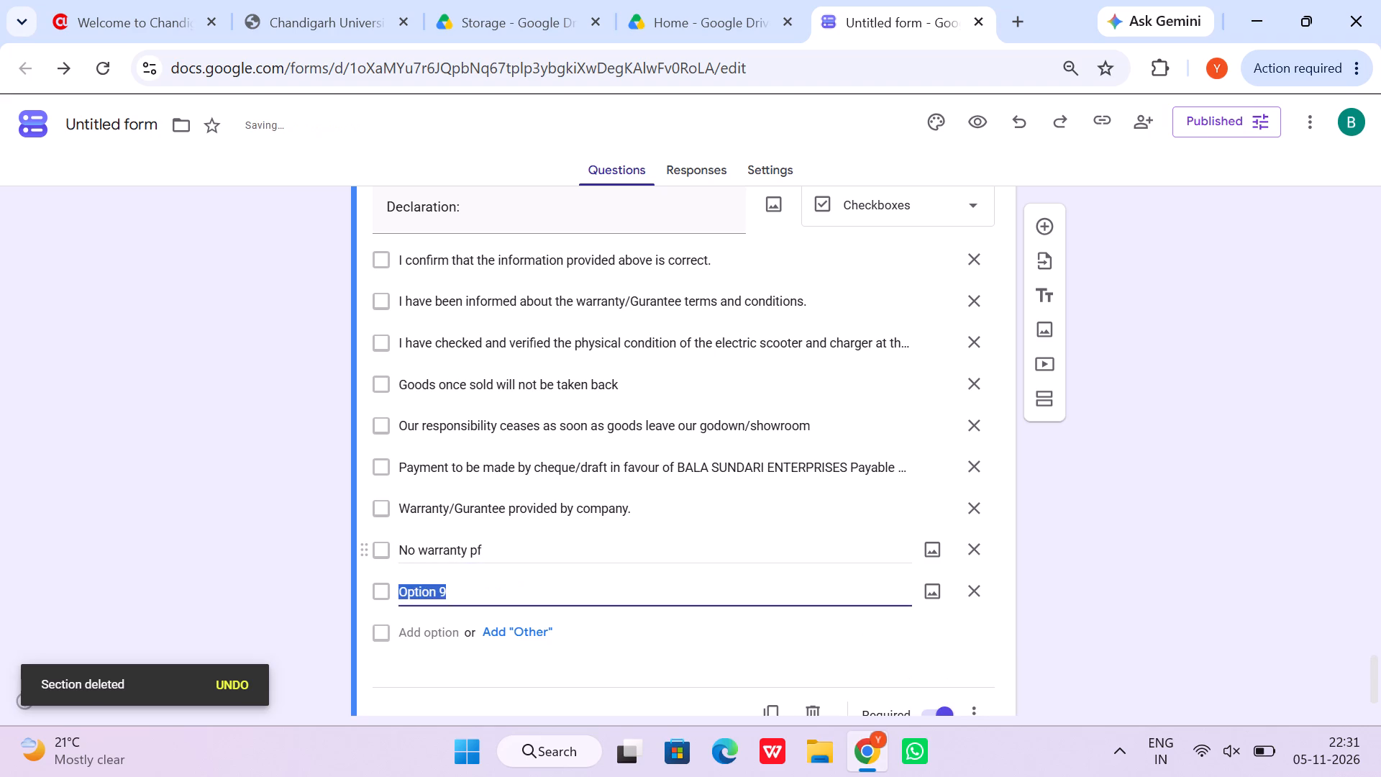
key("BackSpace")
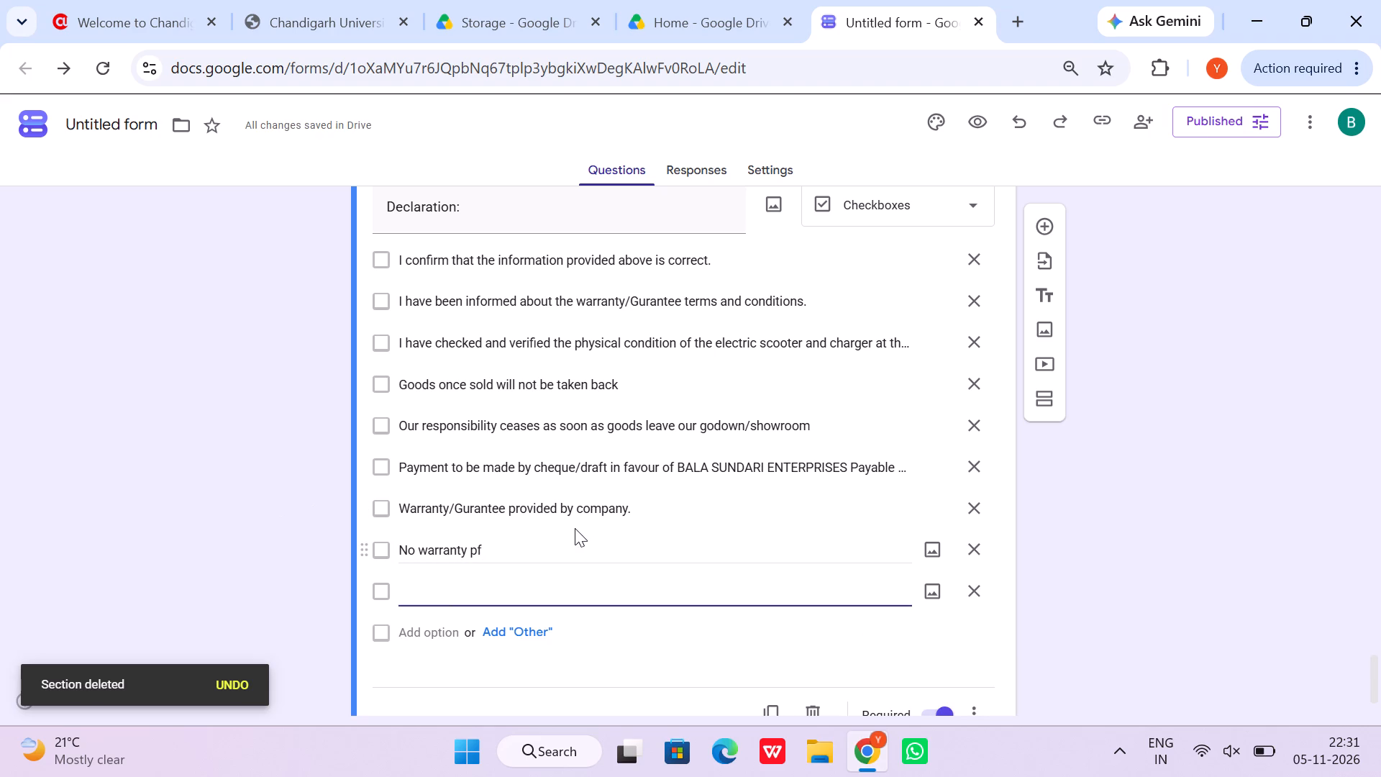
Complete the eighth Declaration option so it reads "No warranty pf Battery for burning, cracking & bulging".
left_click(575, 528)
left_click(573, 532)
left_click(568, 547)
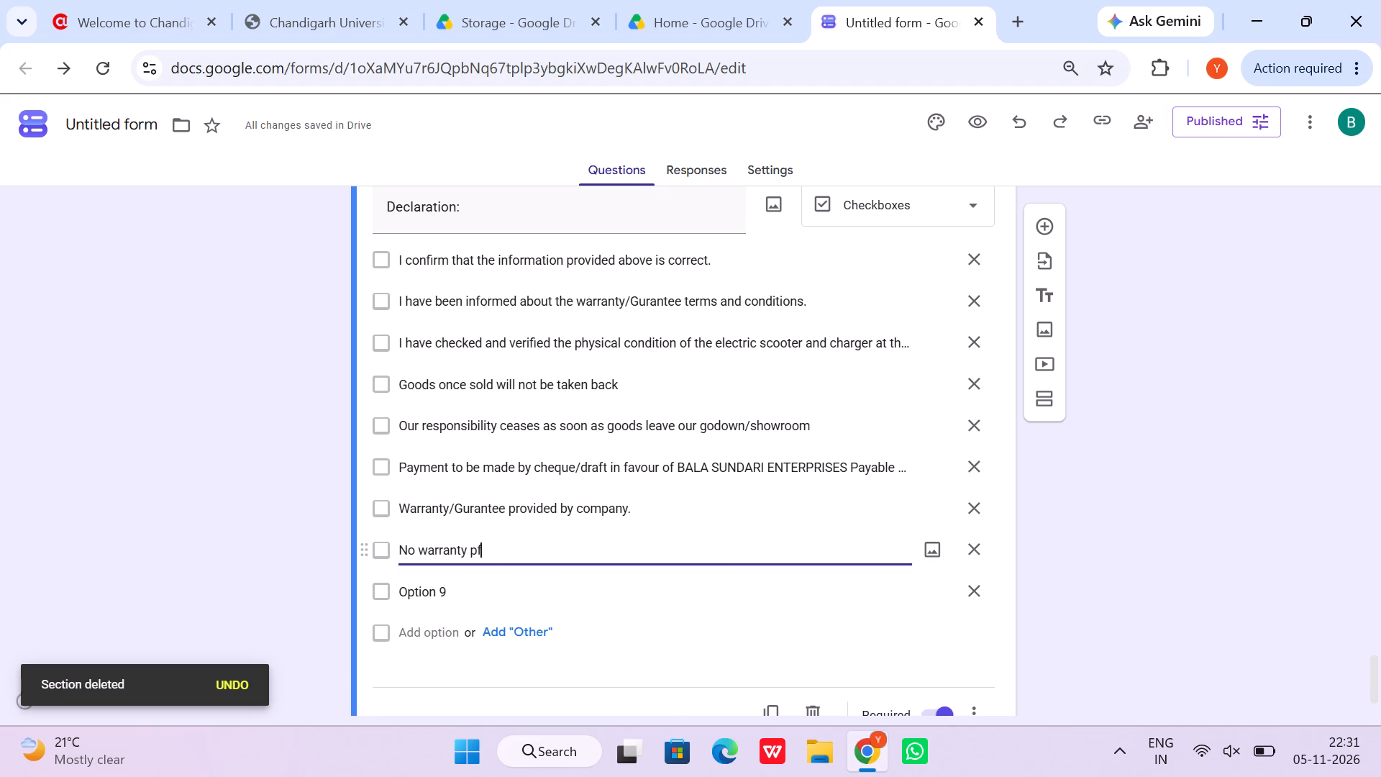
key("space")
type("BA")
key("BackSpace")
type("attery")
key("space")
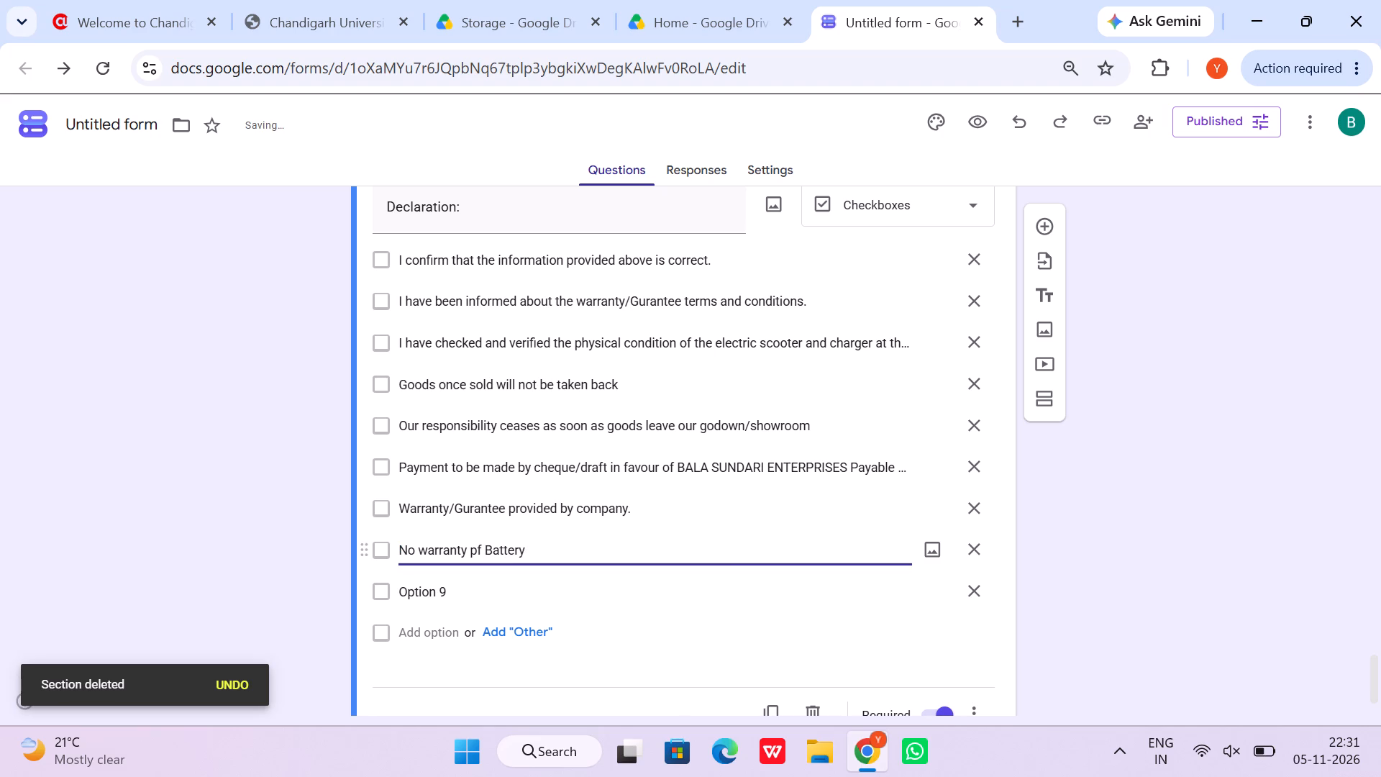
type("for burning")
key("space")
key("BackSpace")
type(", cracking,")
key("space")
key("BackSpace")
key("BackSpace")
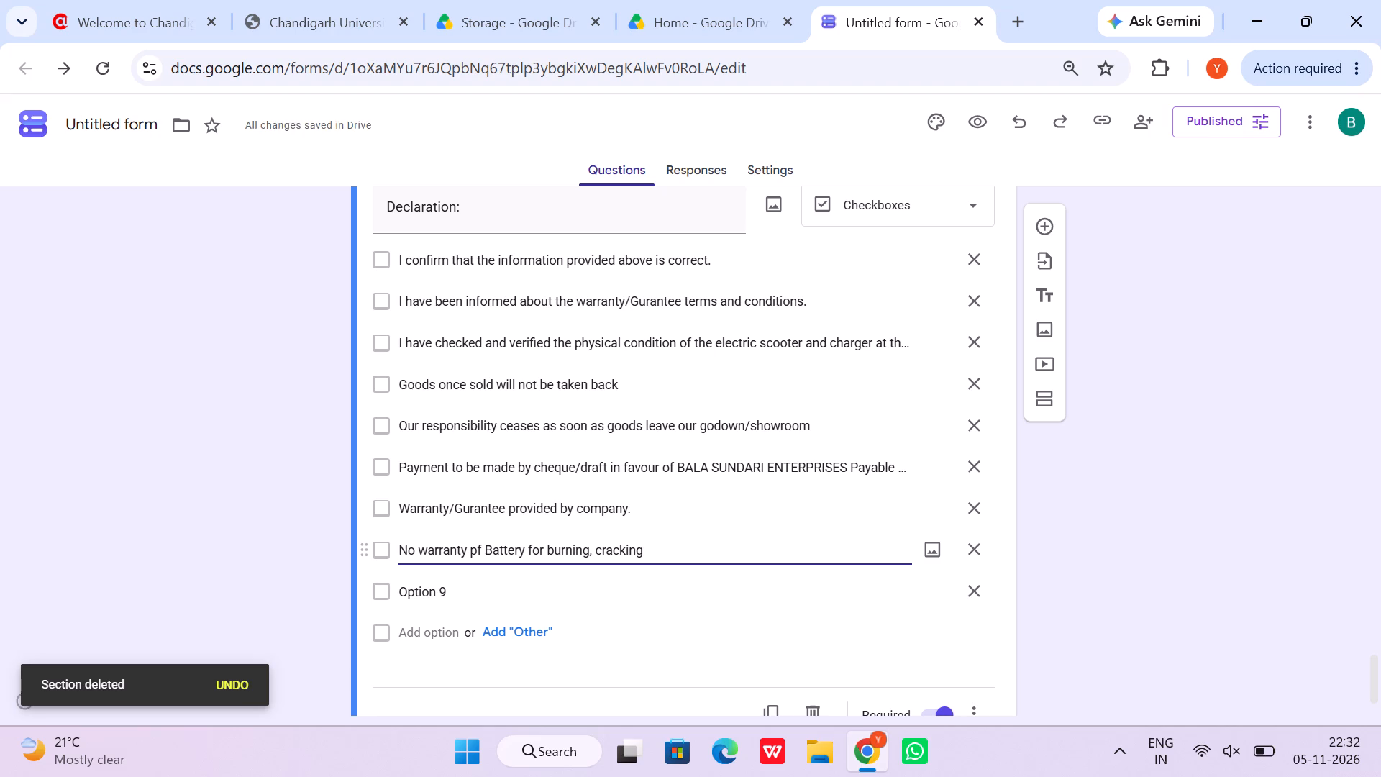
key("space")
key("shift+ampersand")
key("space")
type("bulging")
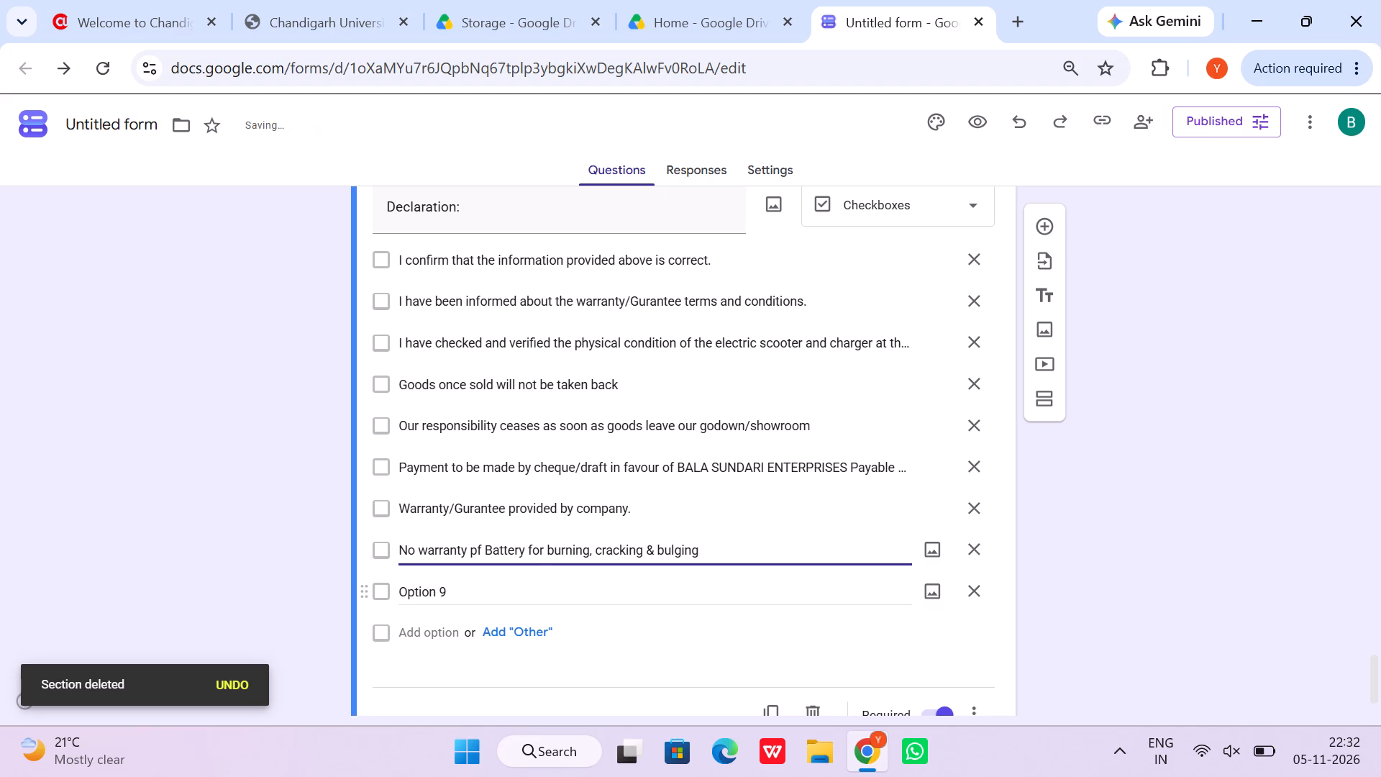
Replace the ninth Declaration option's placeholder text with "All Disputes are subject to Safidon jurisdiction only".
left_click(478, 587)
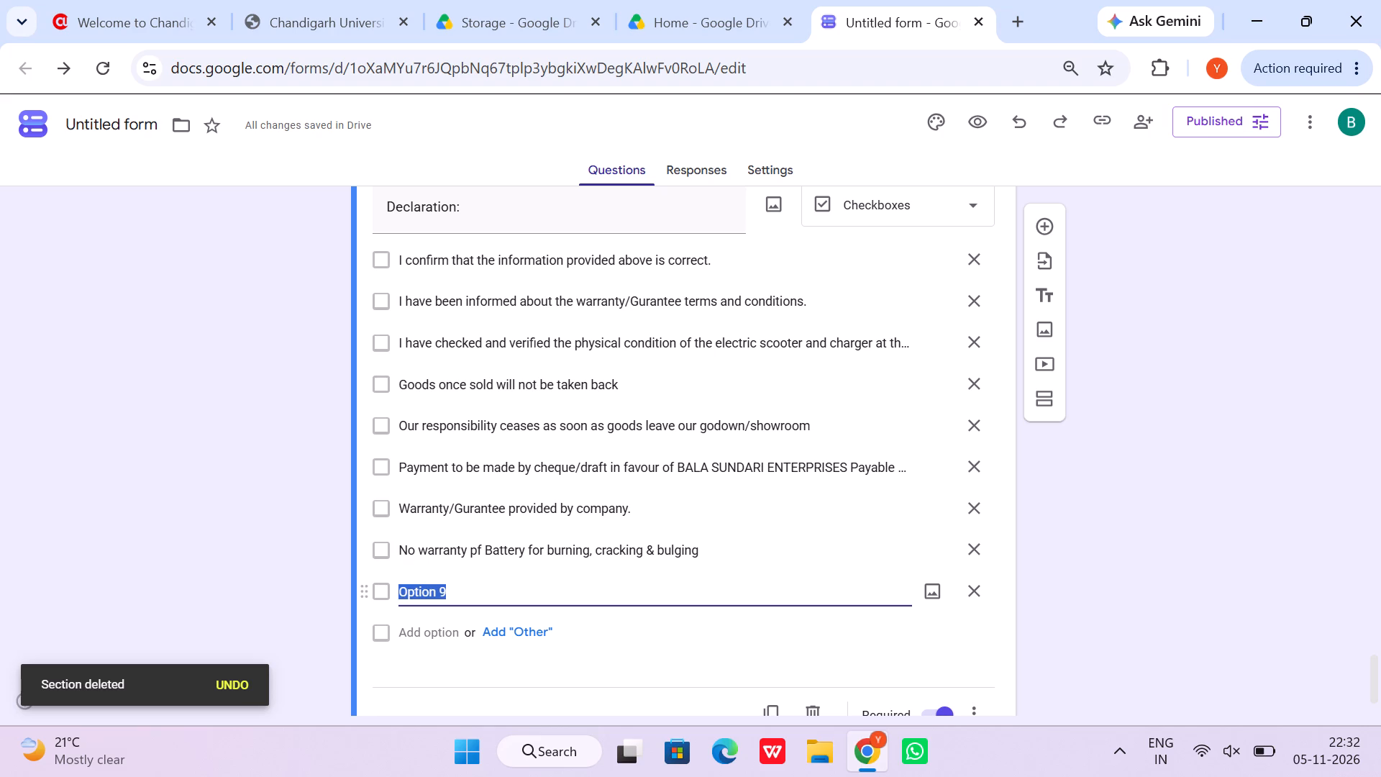
key("shift+a")
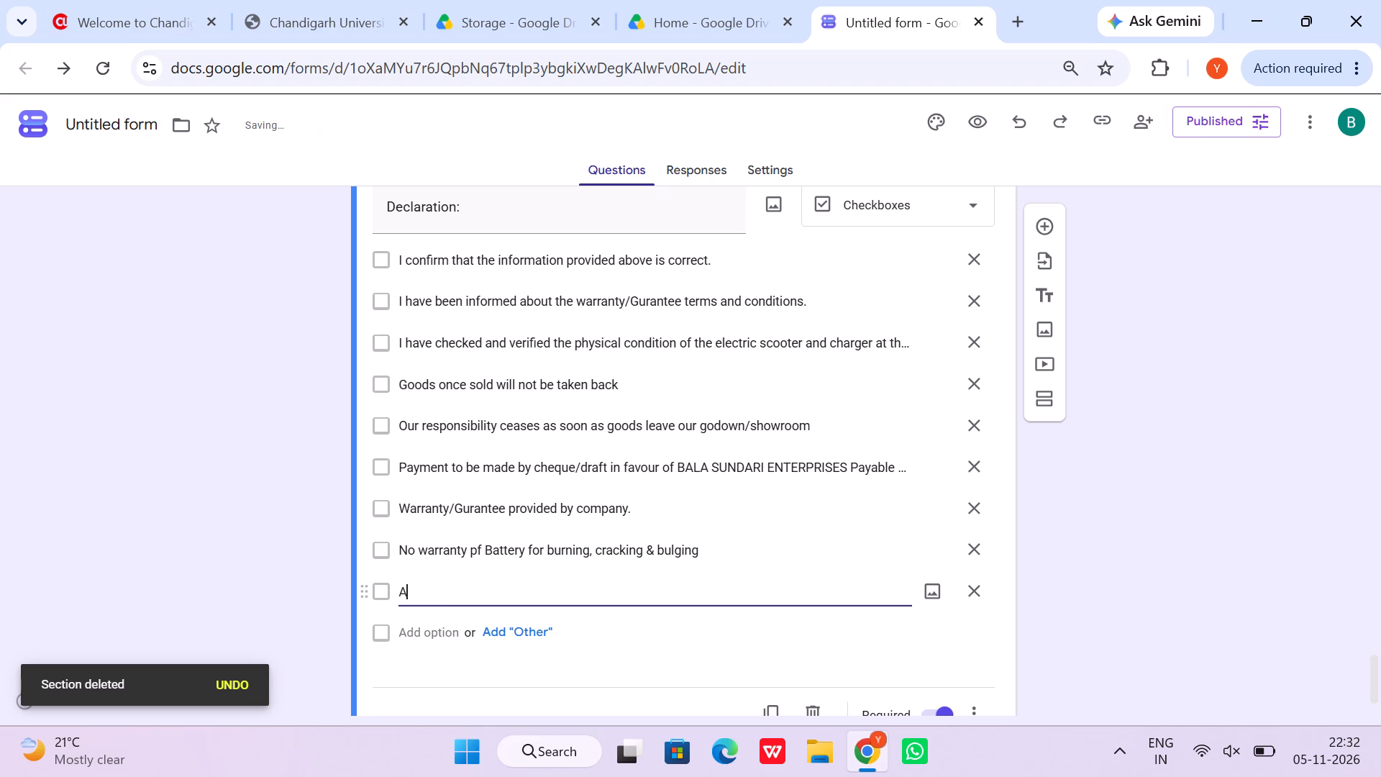
type("ll")
key("space")
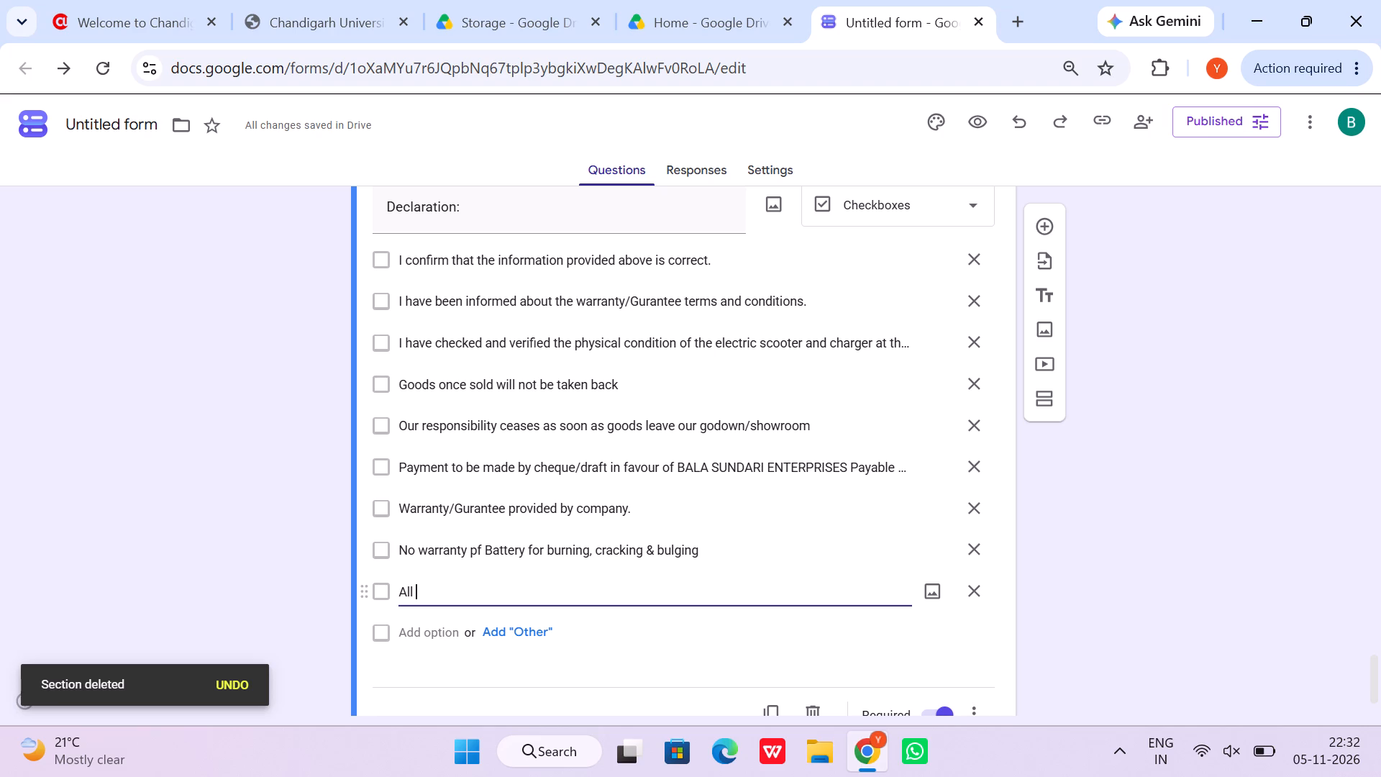
type("Dispurte")
key("BackSpace")
key("BackSpace")
key("BackSpace")
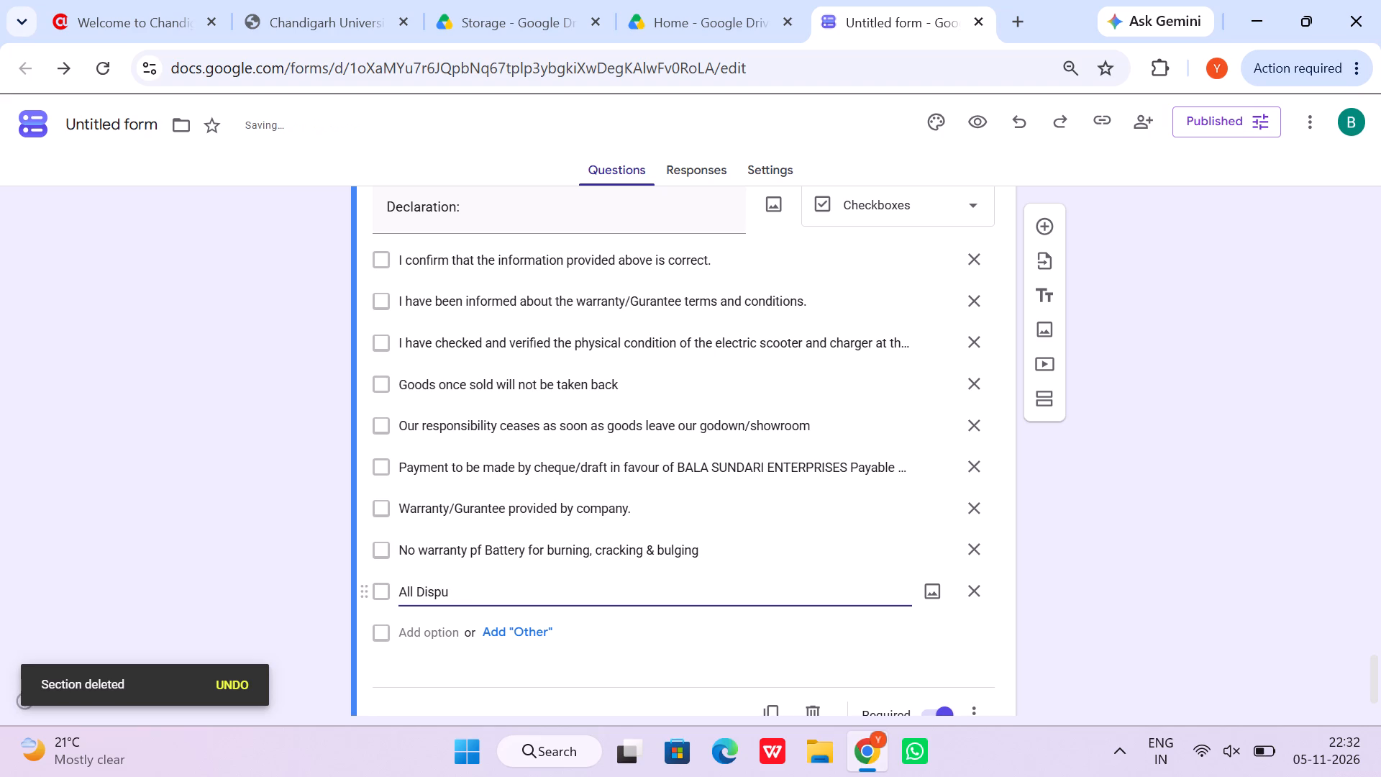
type("tes")
key("space")
type("are subject")
key("space")
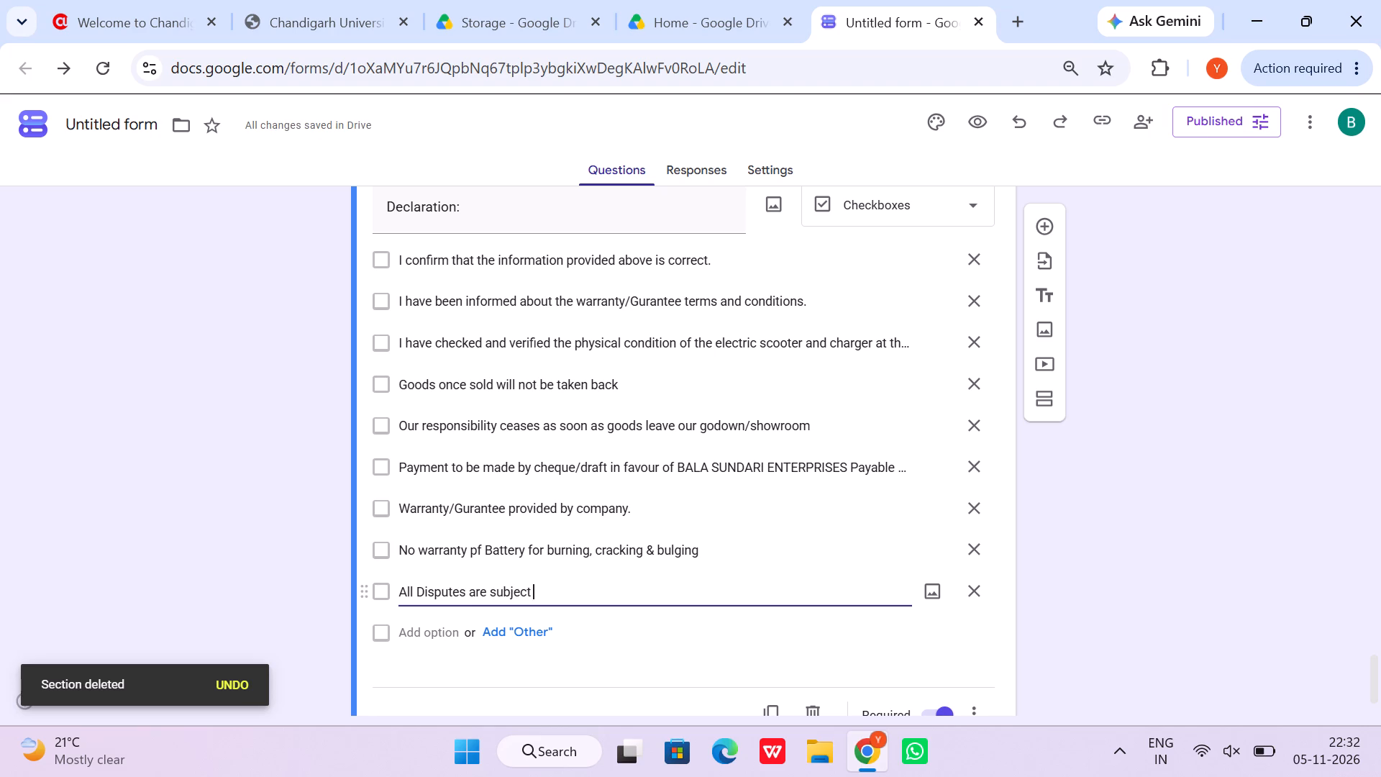
type("to Sa")
type("fidon juri")
type("sdiction only")
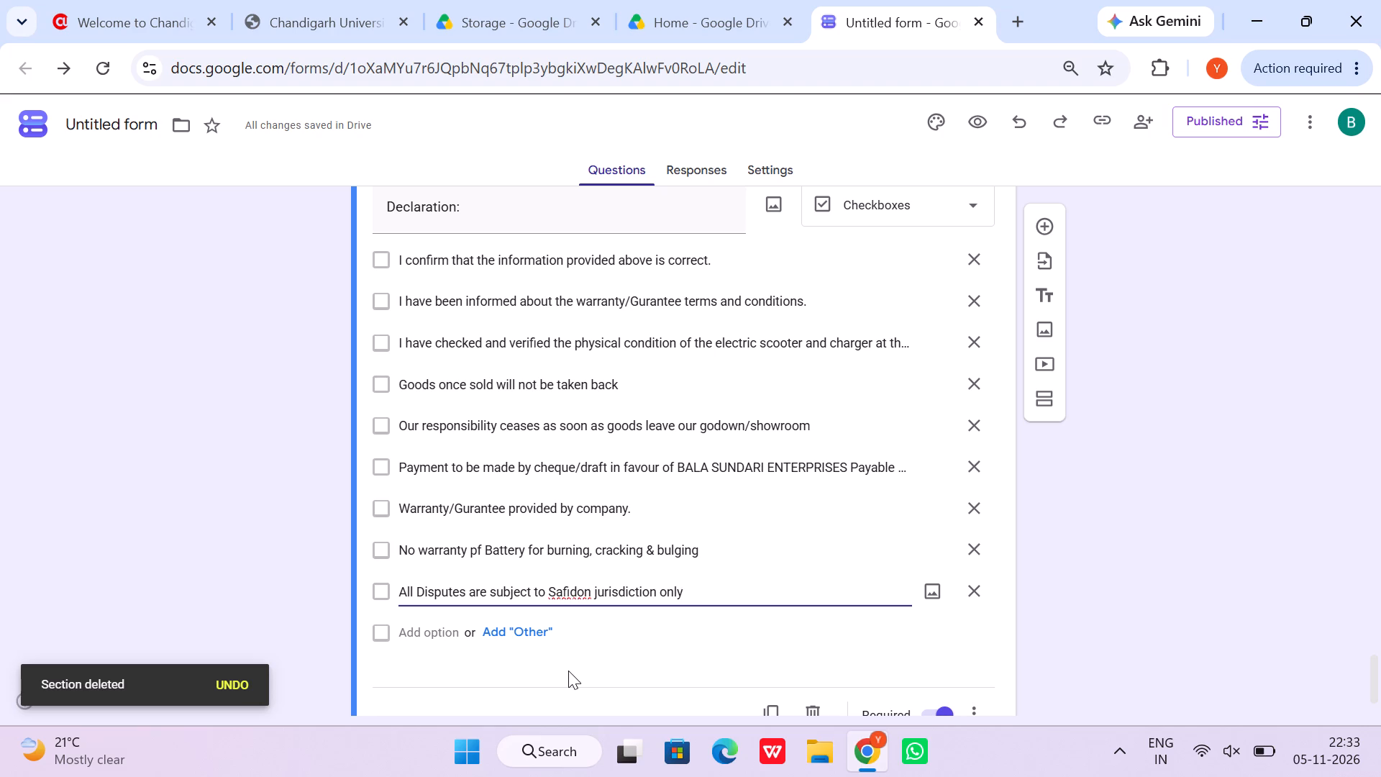
Review the form's sections and questions from the Declaration back to the form heading.
scroll(568, 671, "down", 1)
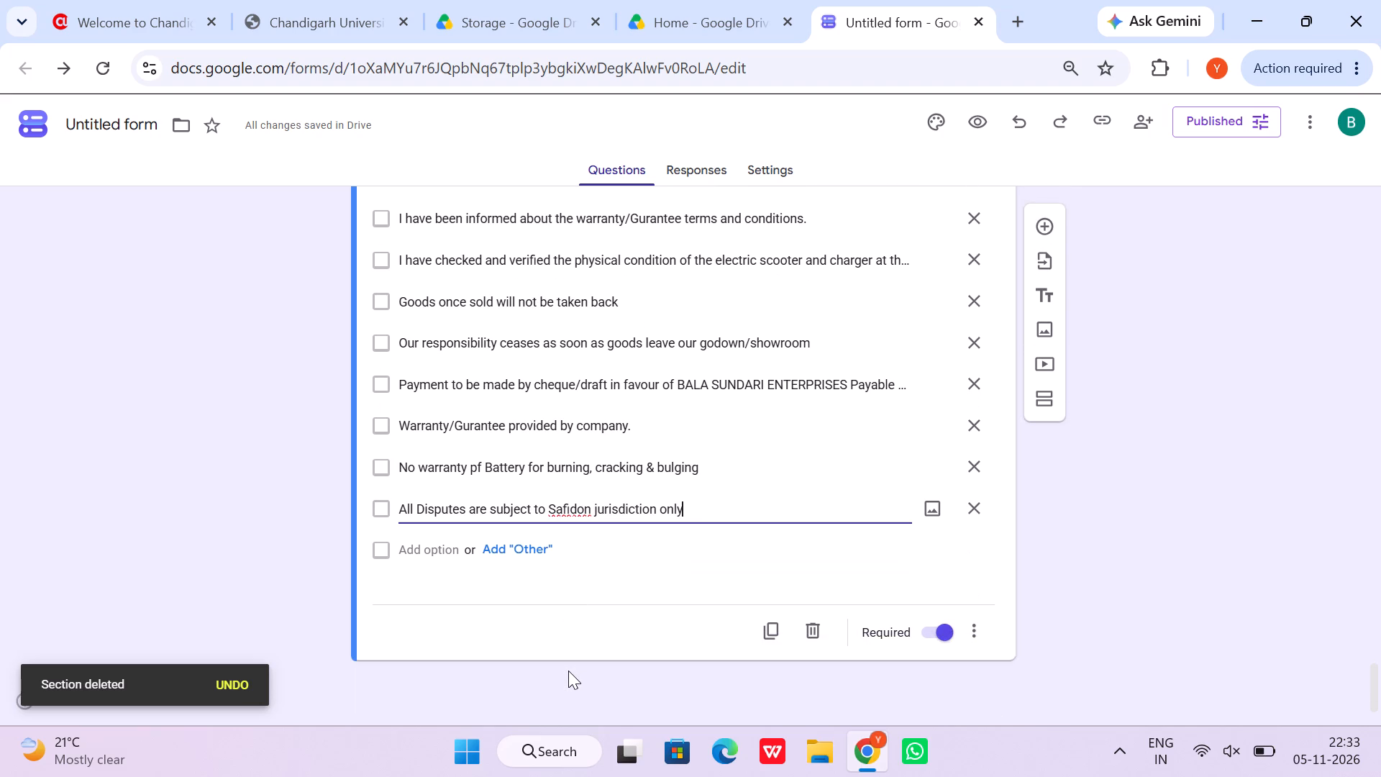
scroll(568, 671, "down", 1)
scroll(568, 671, "up", 5)
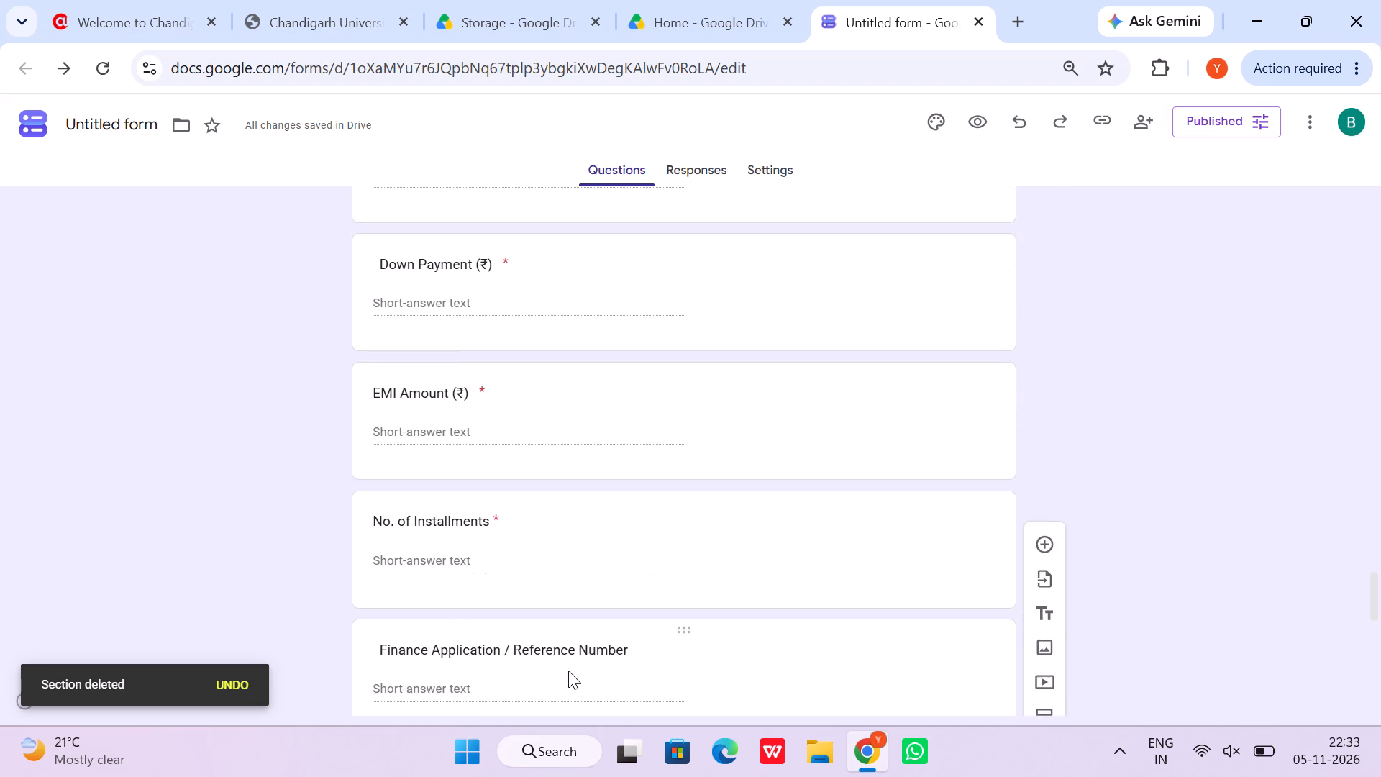
scroll(568, 671, "up", 2)
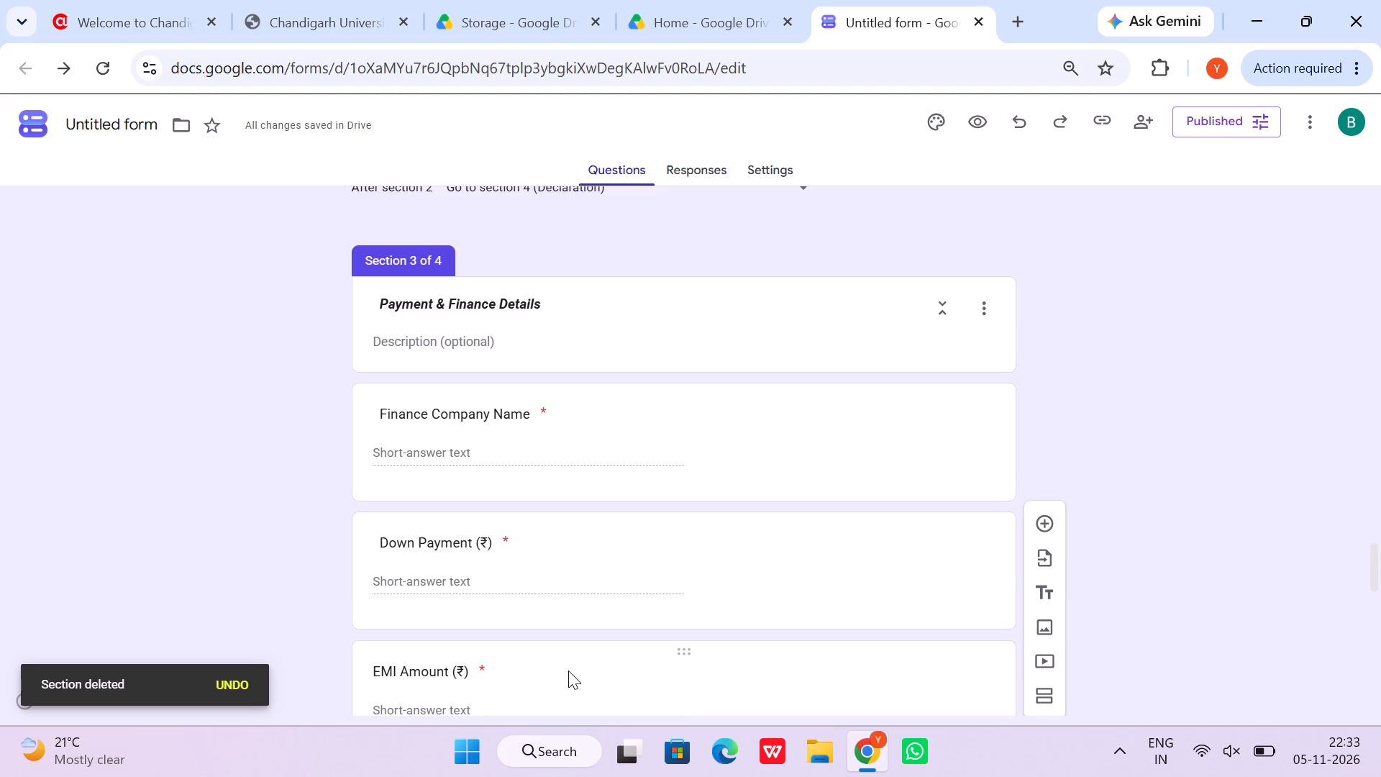
scroll(568, 671, "up", 6)
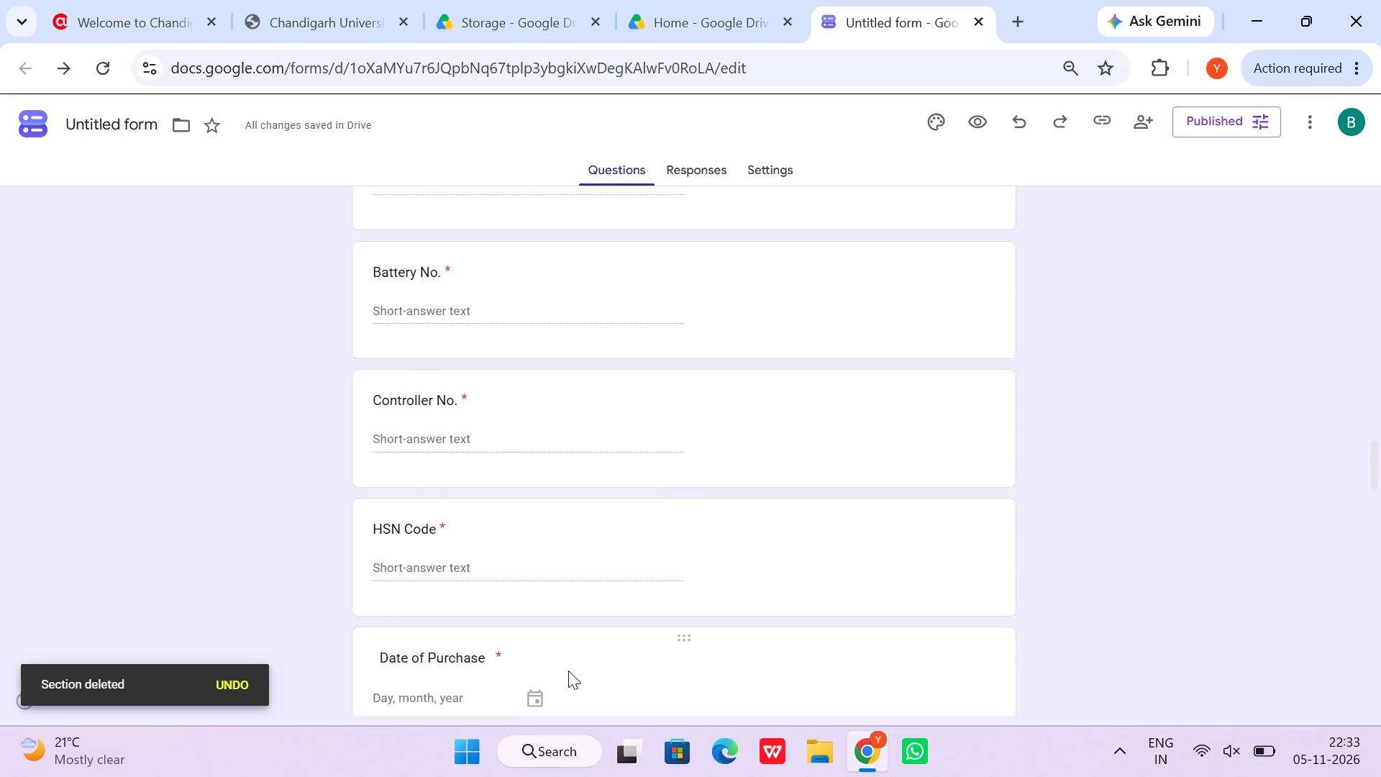
scroll(568, 671, "up", 8)
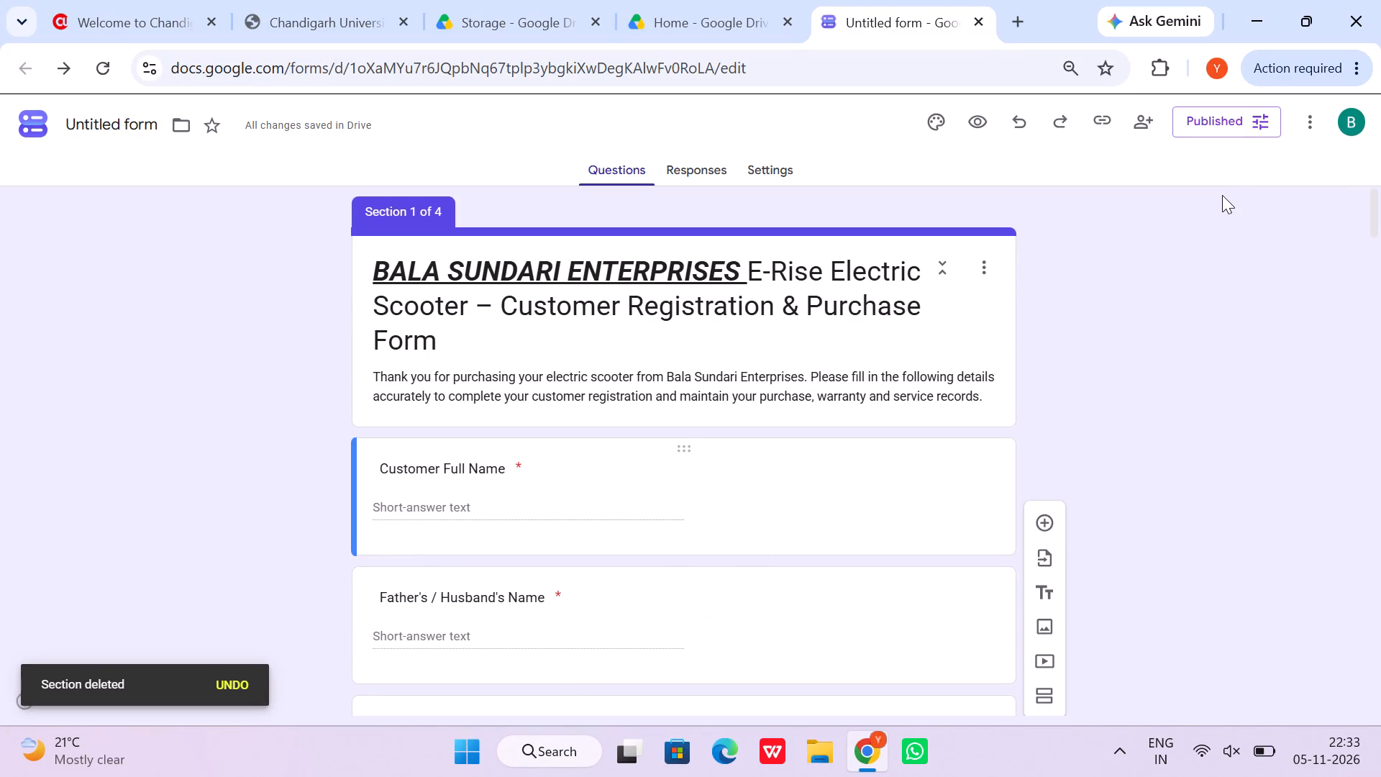
Save the form and its published options.
key("ctrl+s")
key("ctrl+s")
key("ctrl+s")
key("ctrl+s")
left_click(1240, 132)
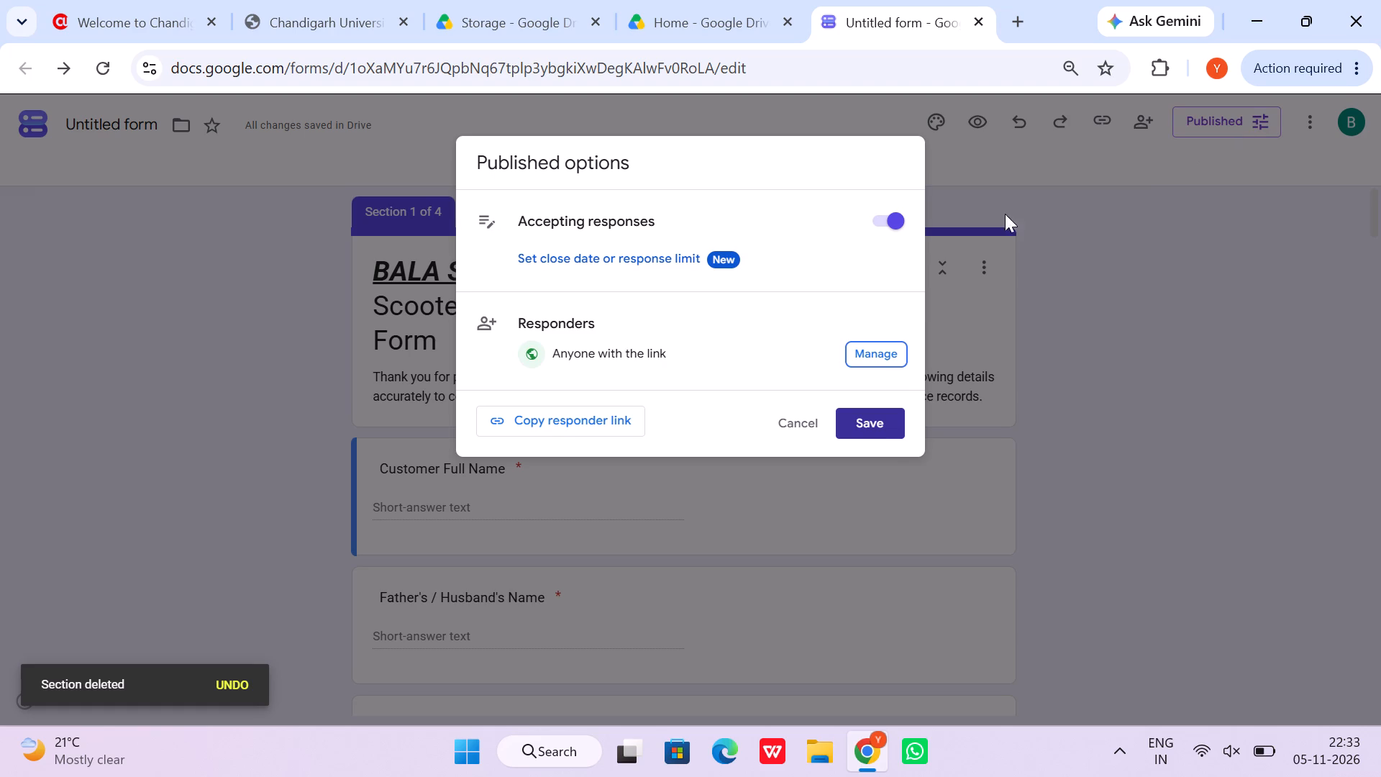
left_click(880, 419)
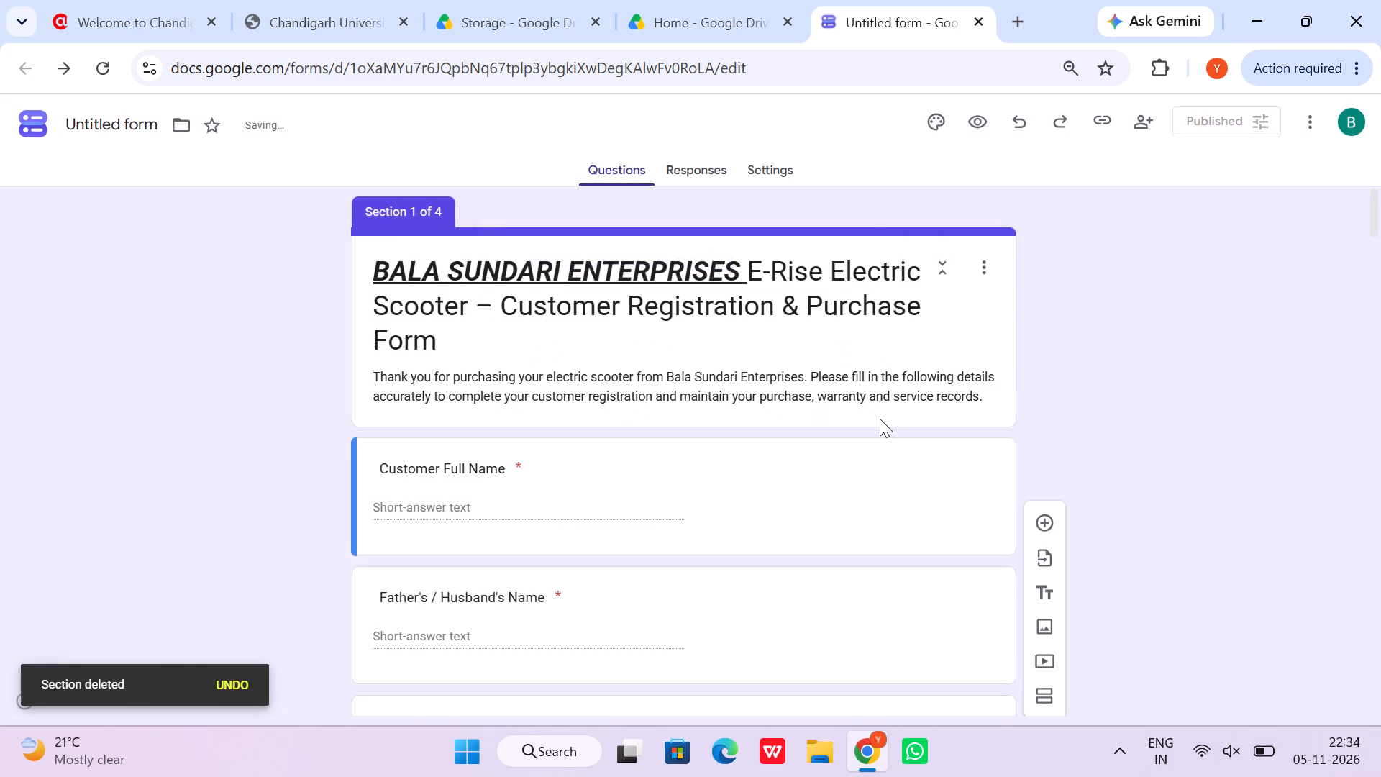
Switch to Google Drive and open the "Bala Sundari Enterprises(Buyer Data)" spreadsheet.
left_click(736, 0)
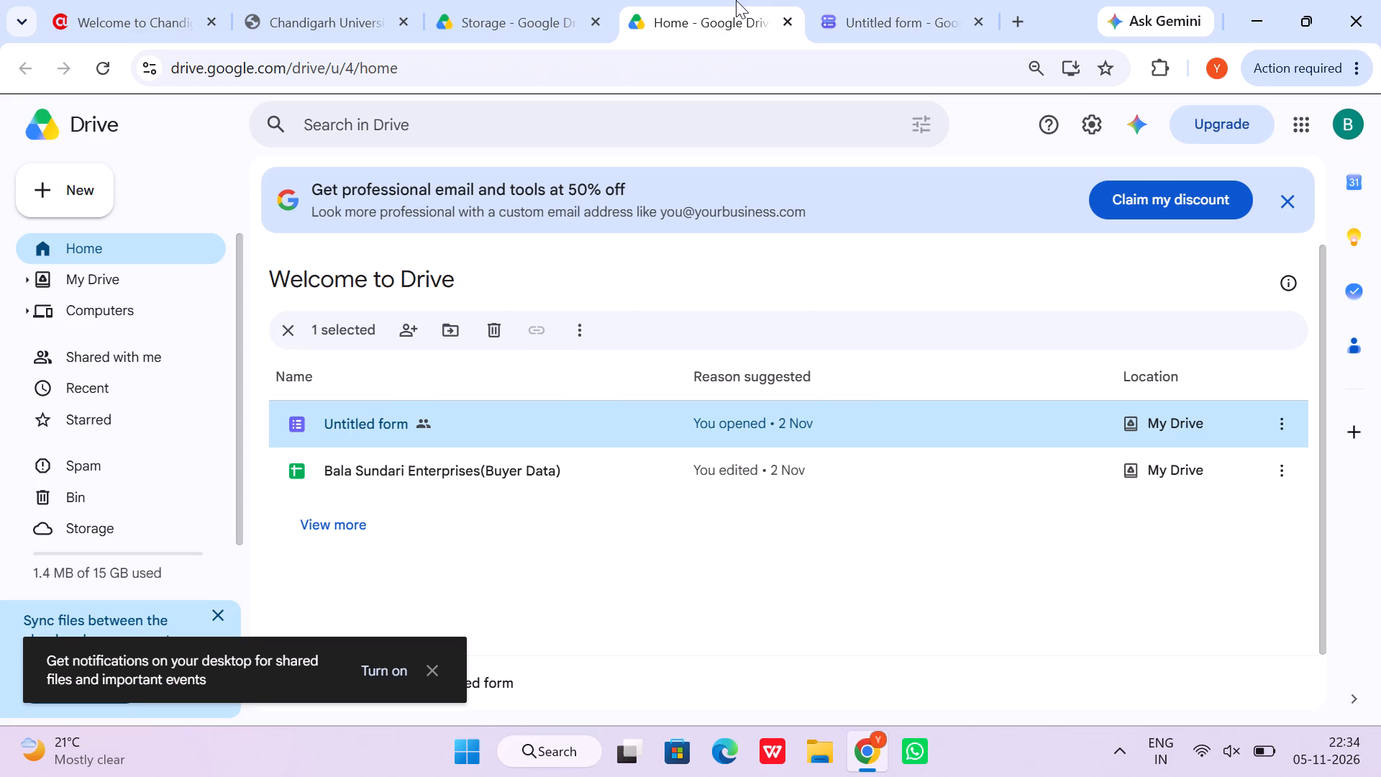
left_click(747, 476)
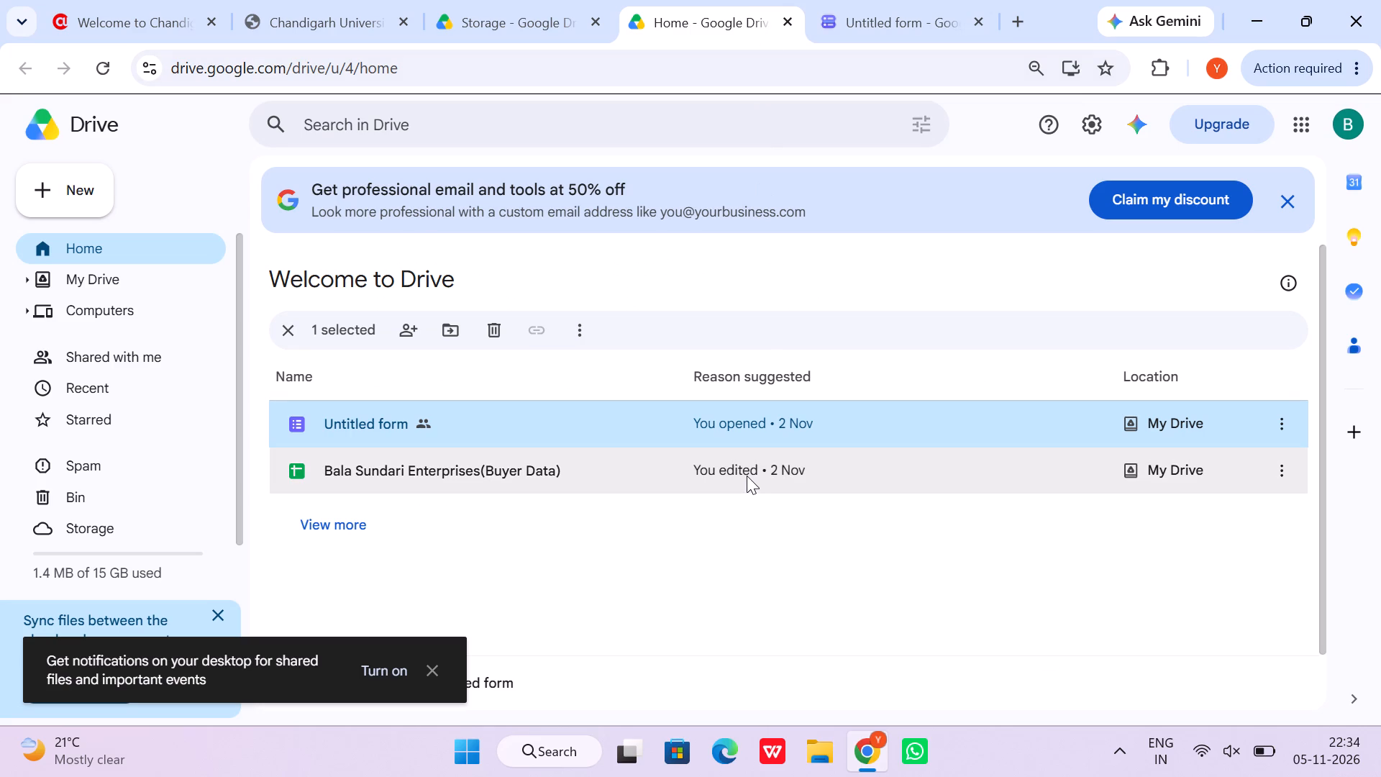
double_click(747, 476)
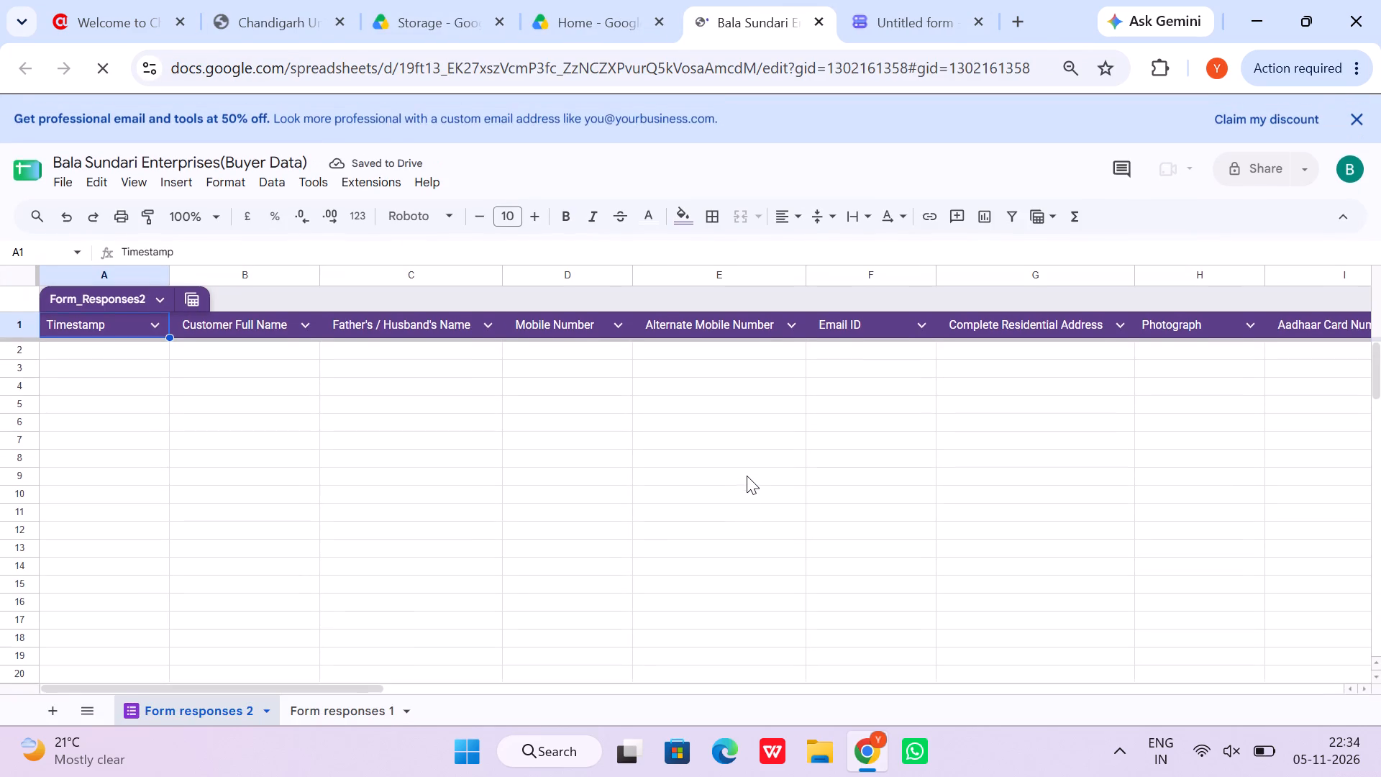
Check the column headings of the Form responses 2 sheet through to the last one, dismissing the Gemini offer.
scroll(747, 476, "left", 5)
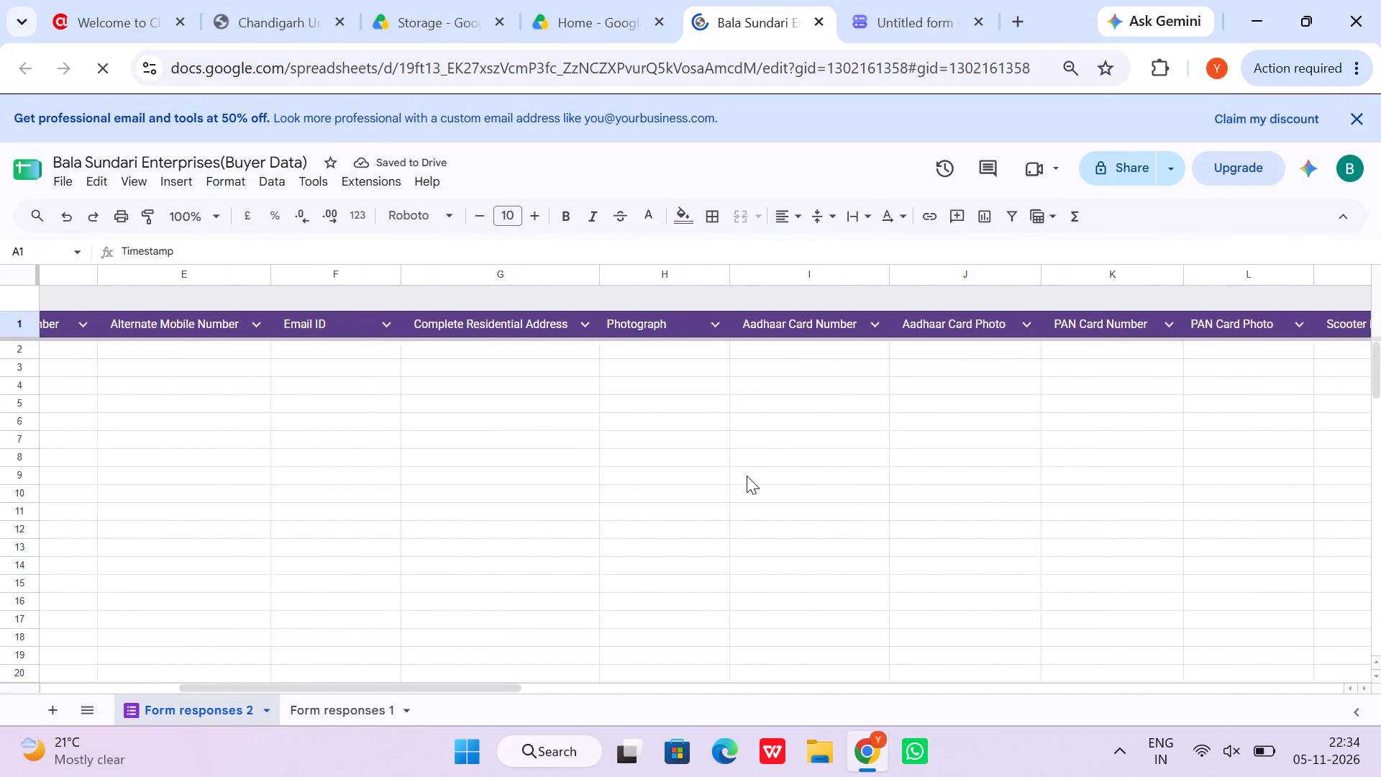
scroll(747, 476, "left", 2)
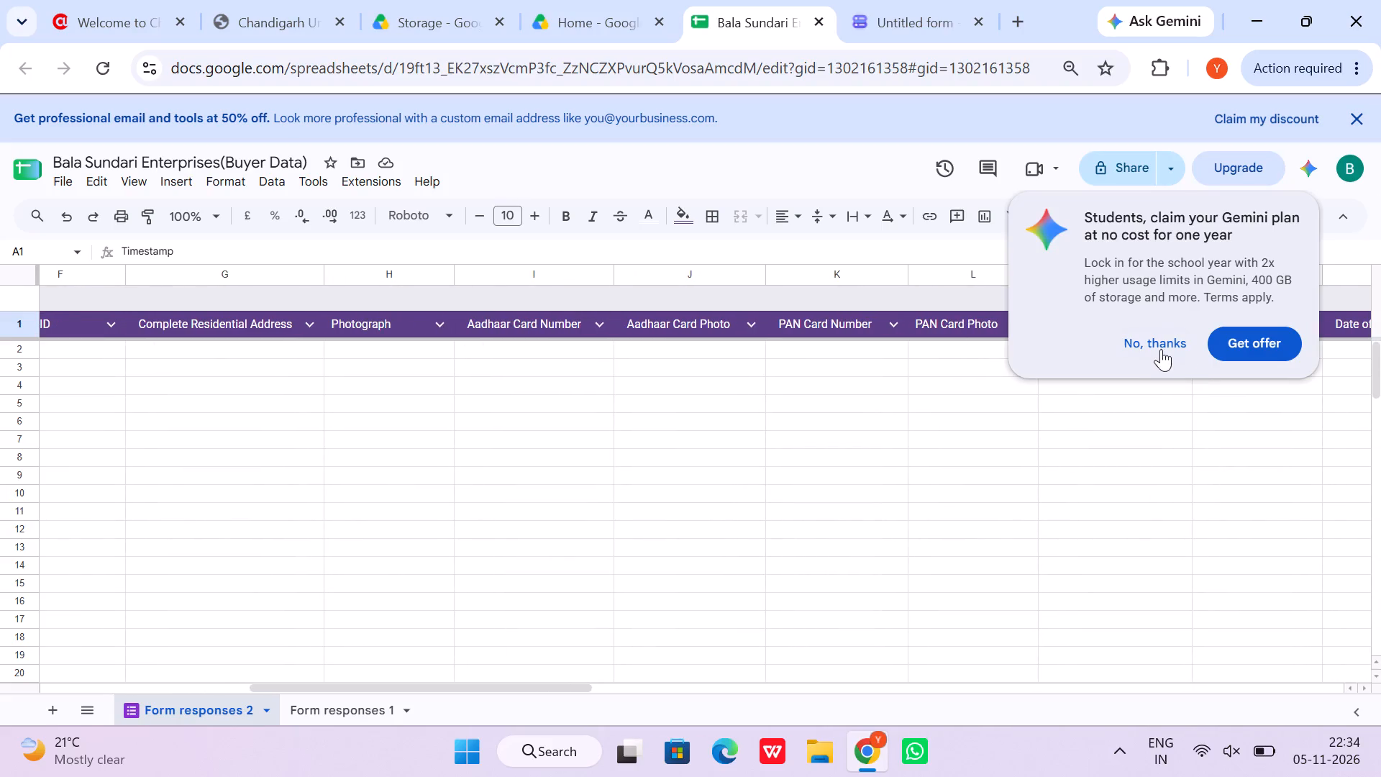
left_click(1157, 346)
scroll(1157, 346, "left", 4)
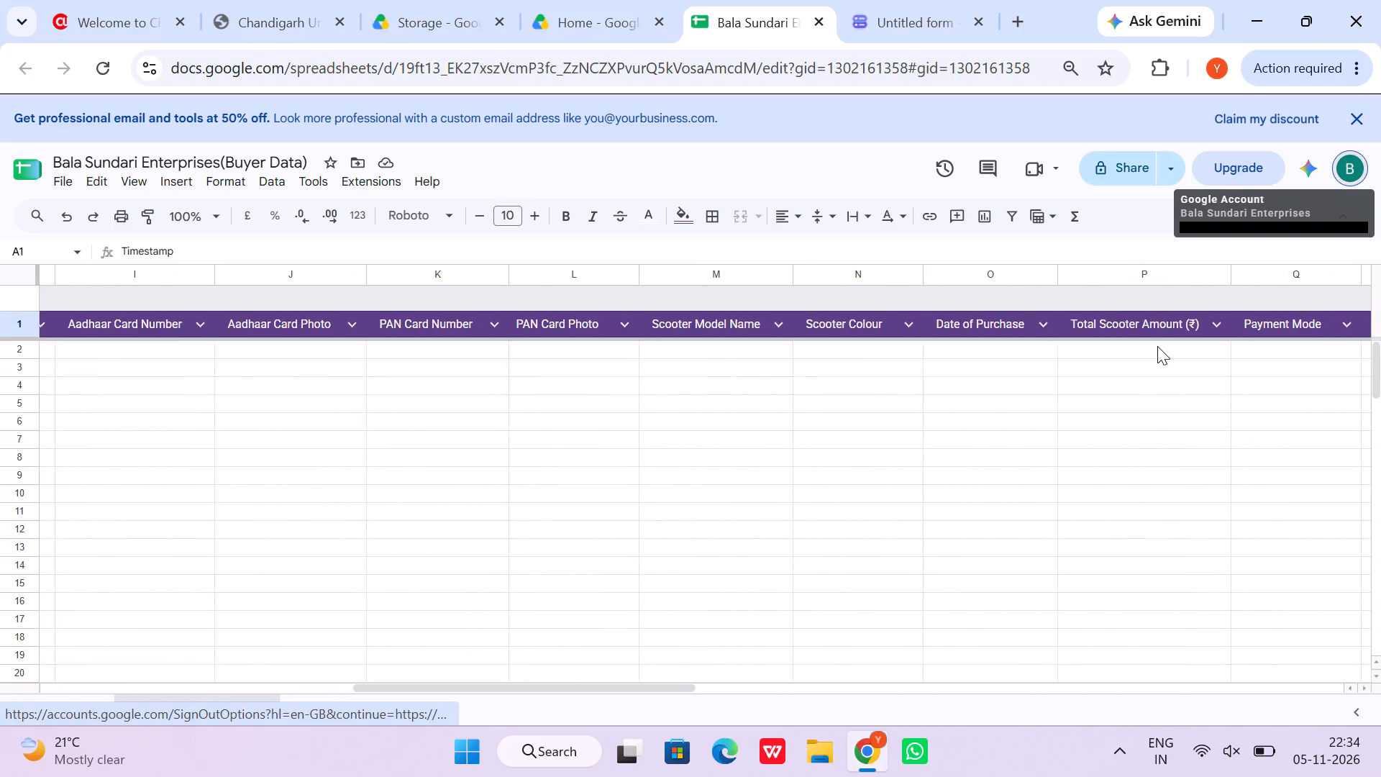
scroll(1157, 346, "left", 3)
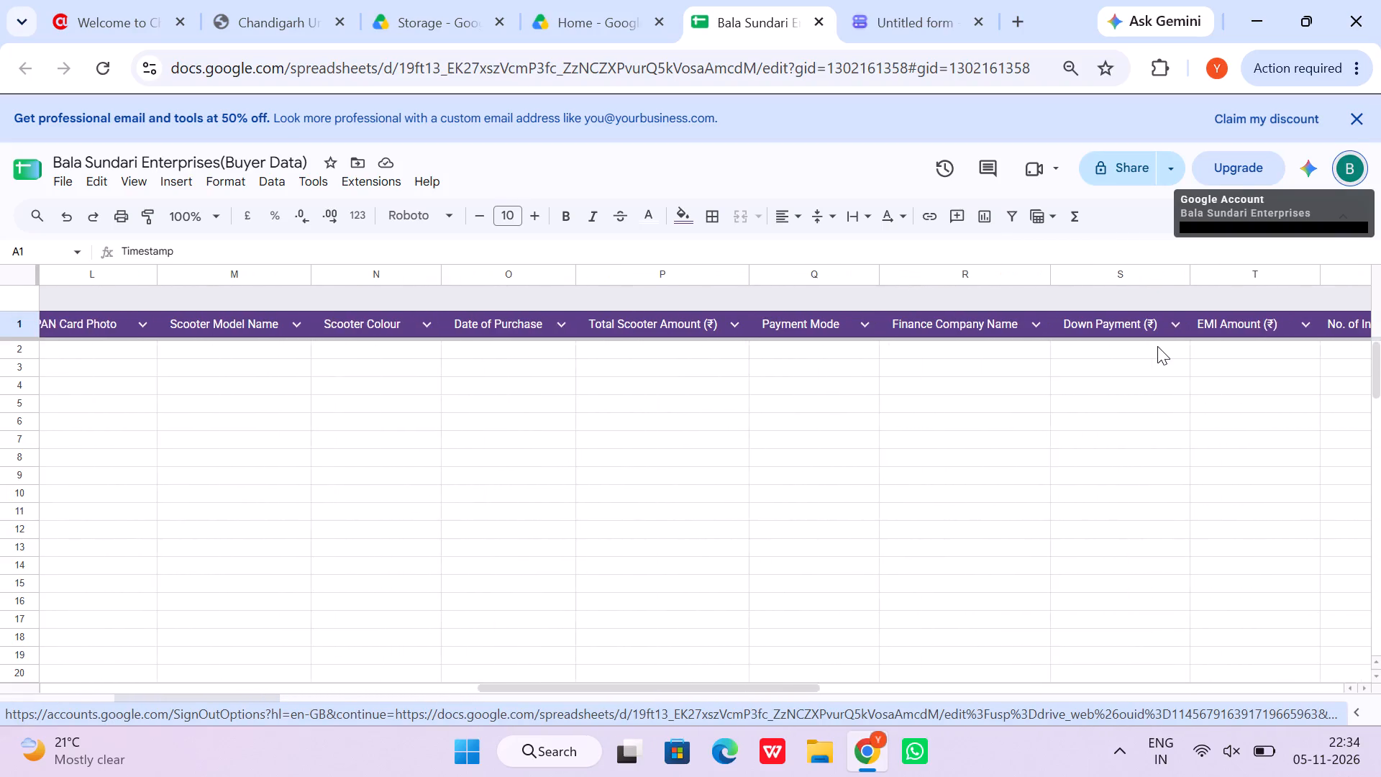
scroll(1157, 346, "left", 9)
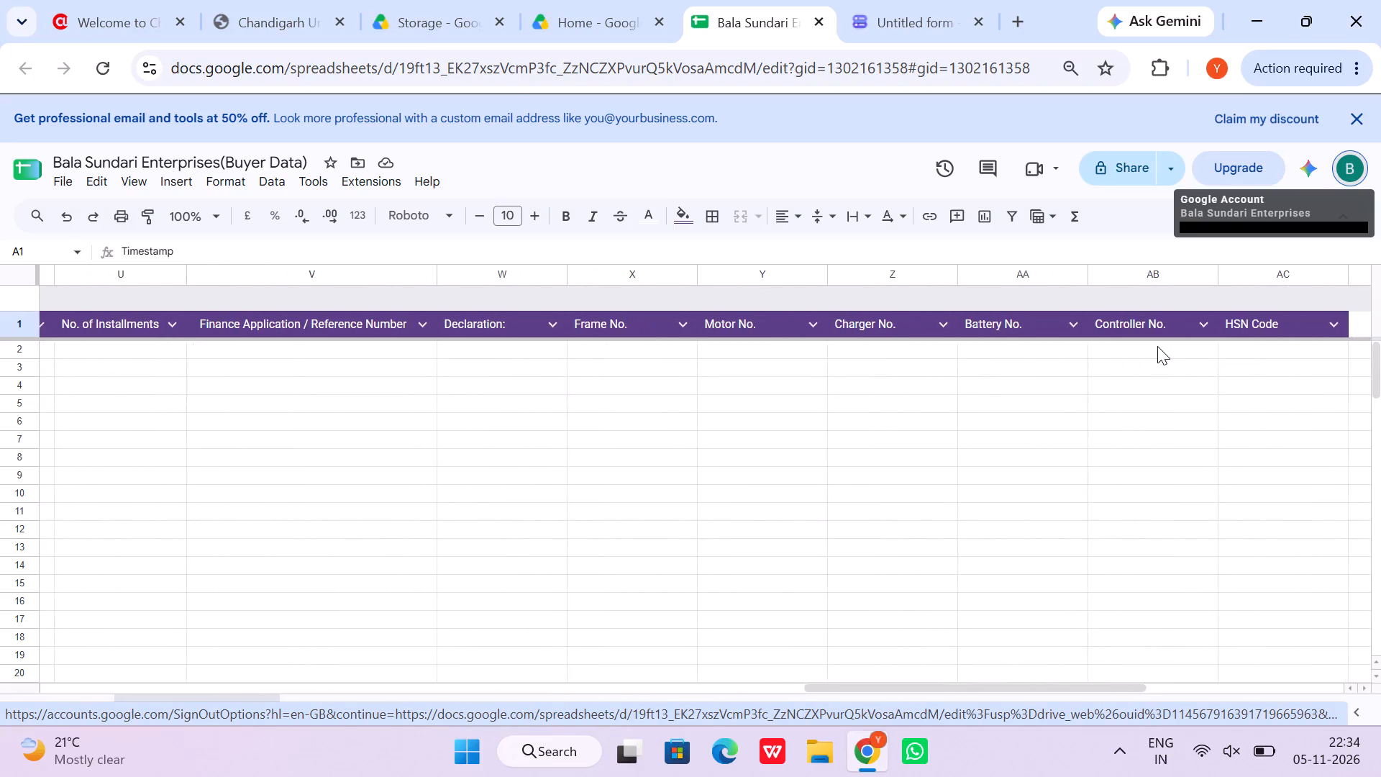
scroll(1157, 346, "left", 1)
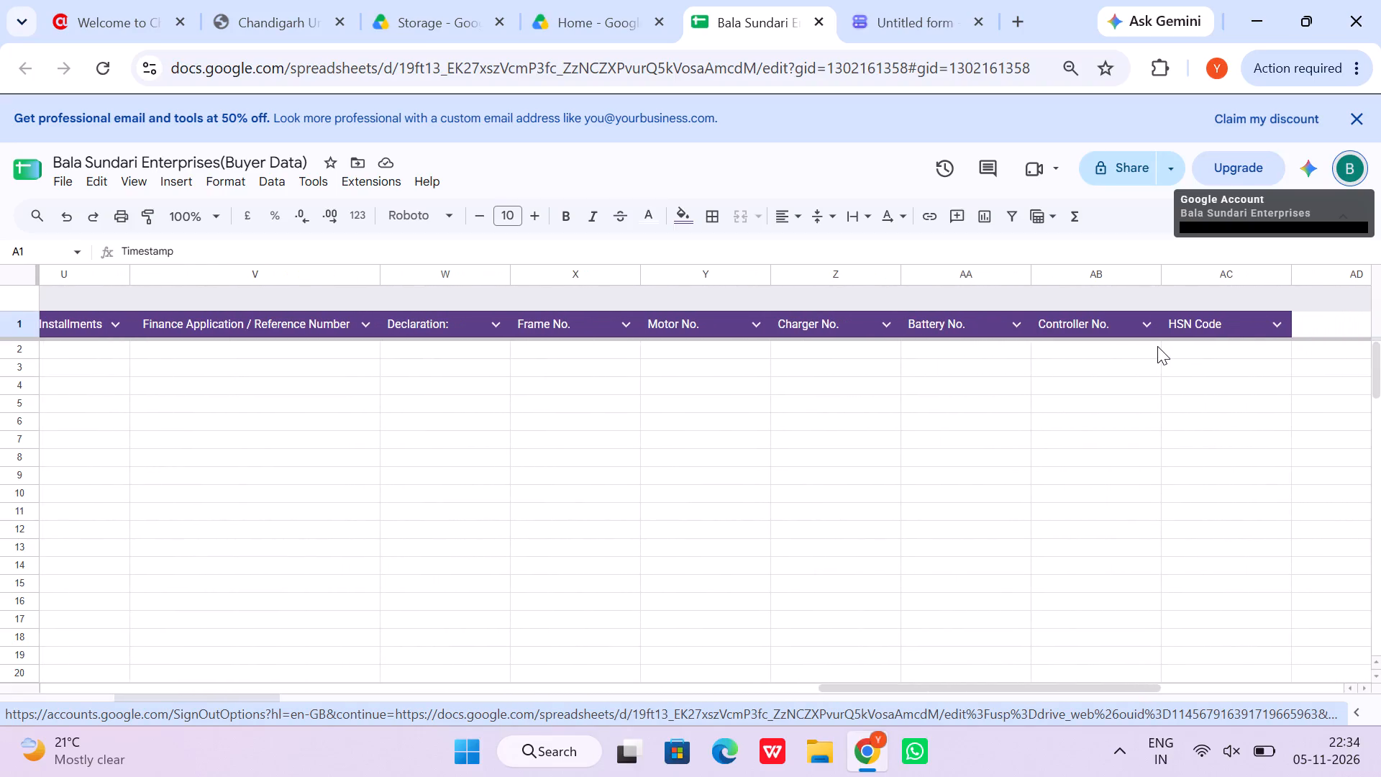
scroll(1157, 346, "left", 1)
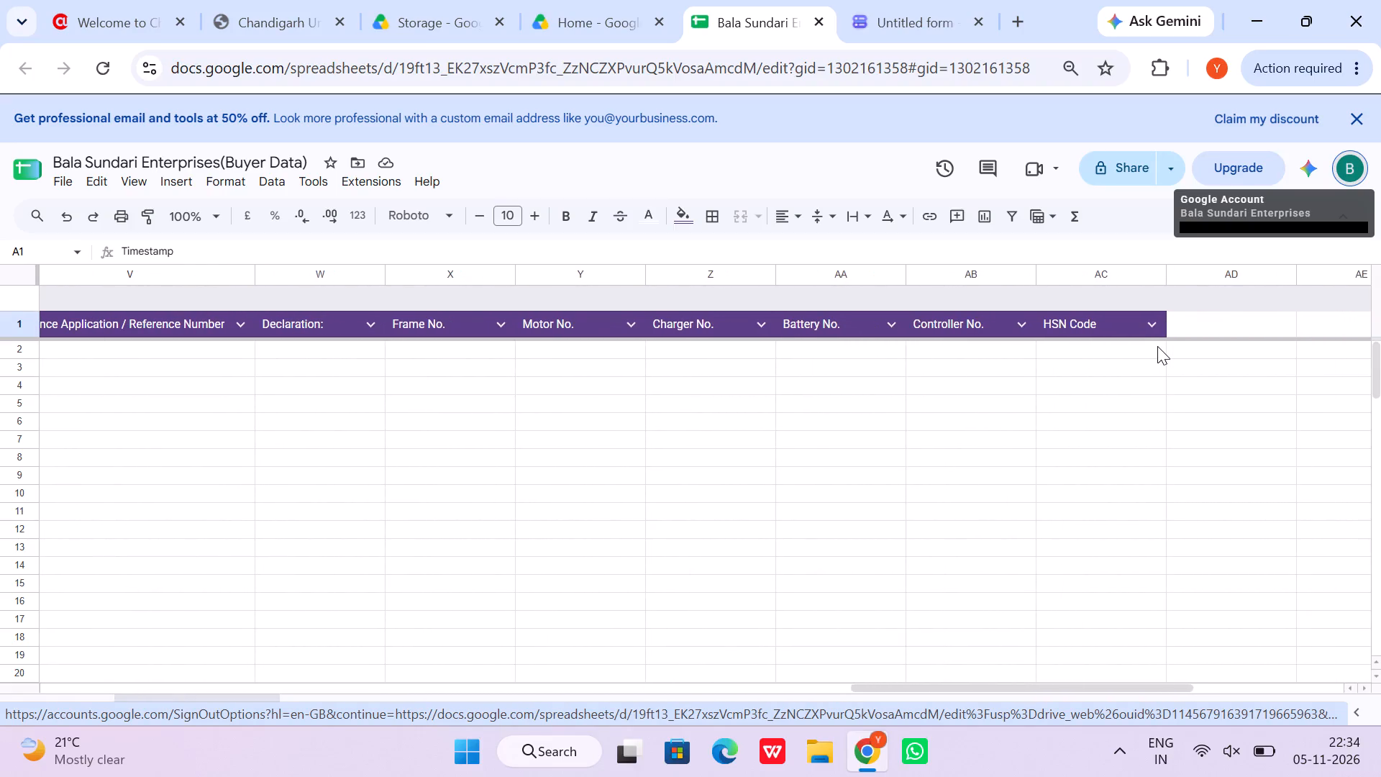
scroll(1157, 346, "left", 1)
scroll(1157, 346, "right", 1)
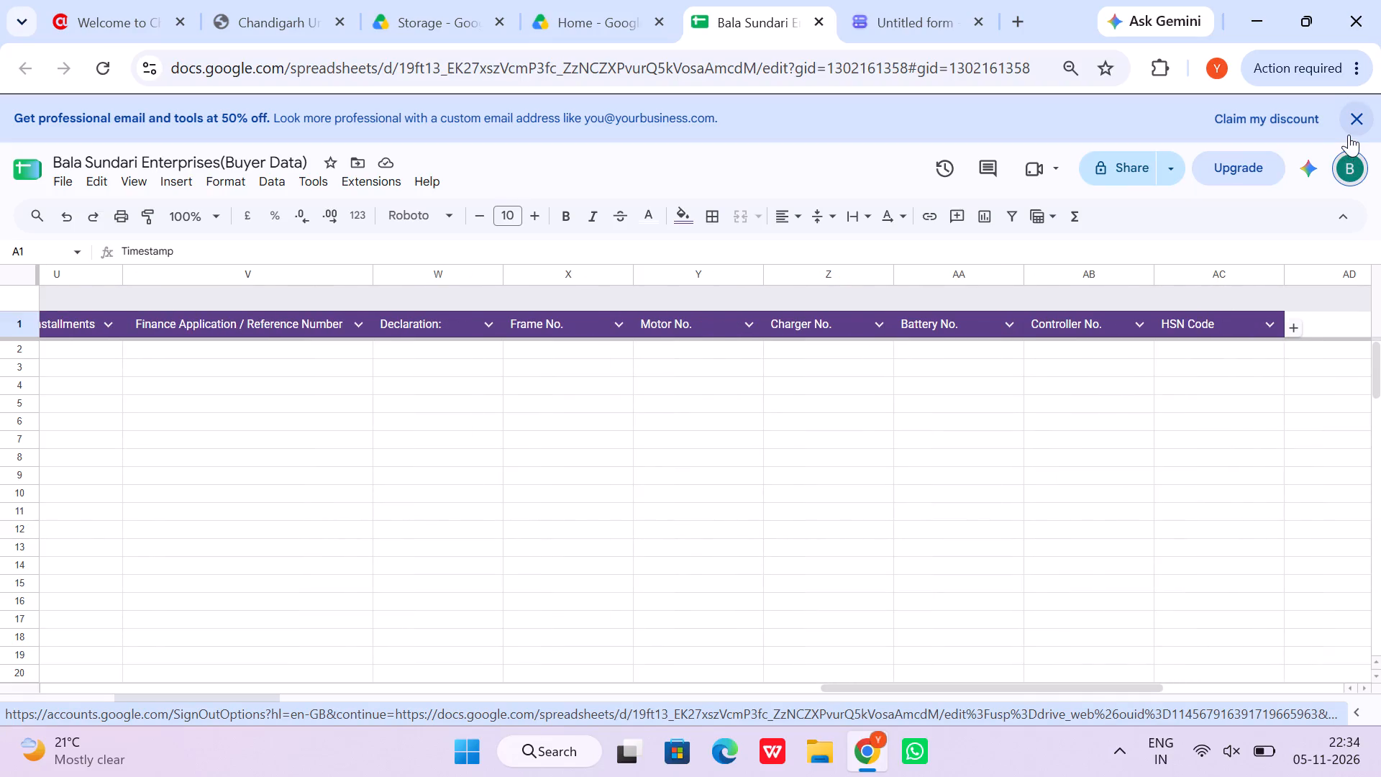
Dismiss the professional email discount banner above the spreadsheet.
left_click(1342, 158)
left_click(1346, 137)
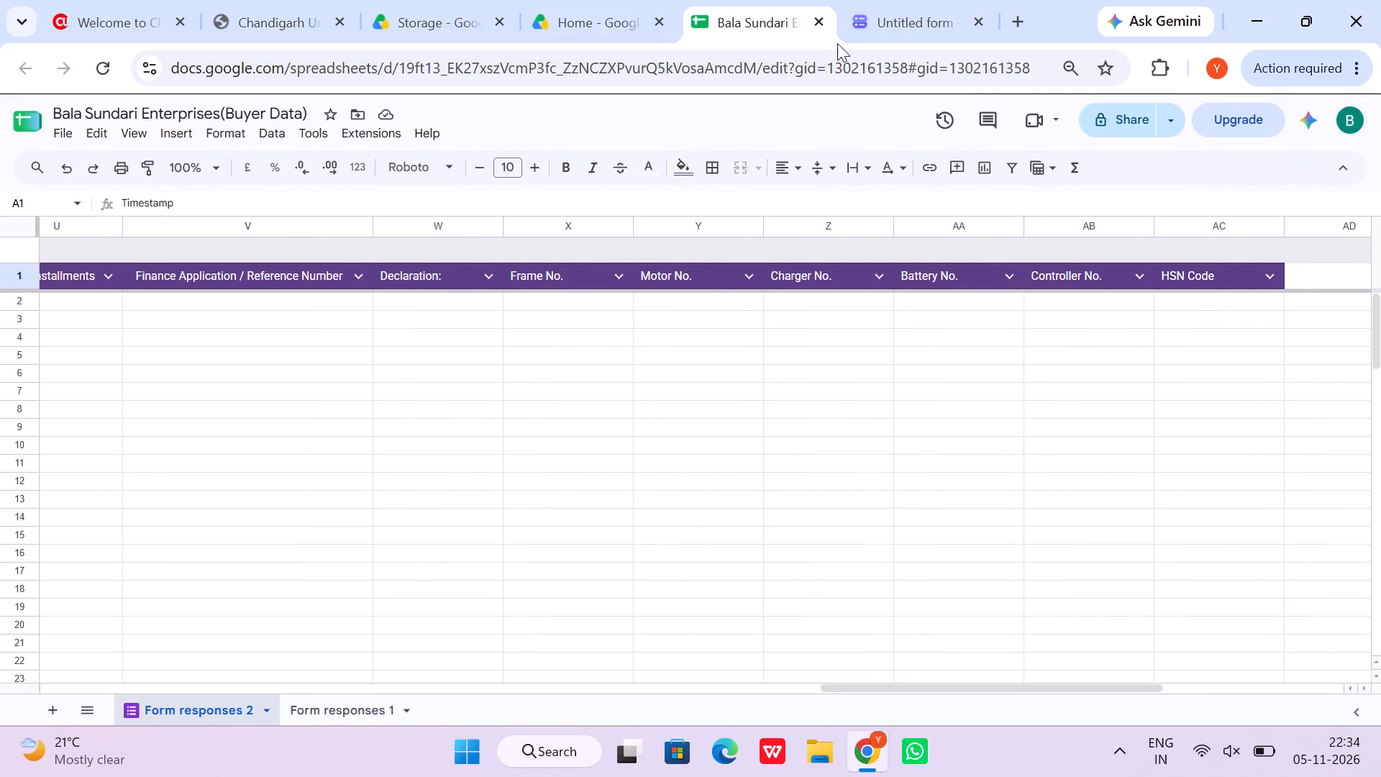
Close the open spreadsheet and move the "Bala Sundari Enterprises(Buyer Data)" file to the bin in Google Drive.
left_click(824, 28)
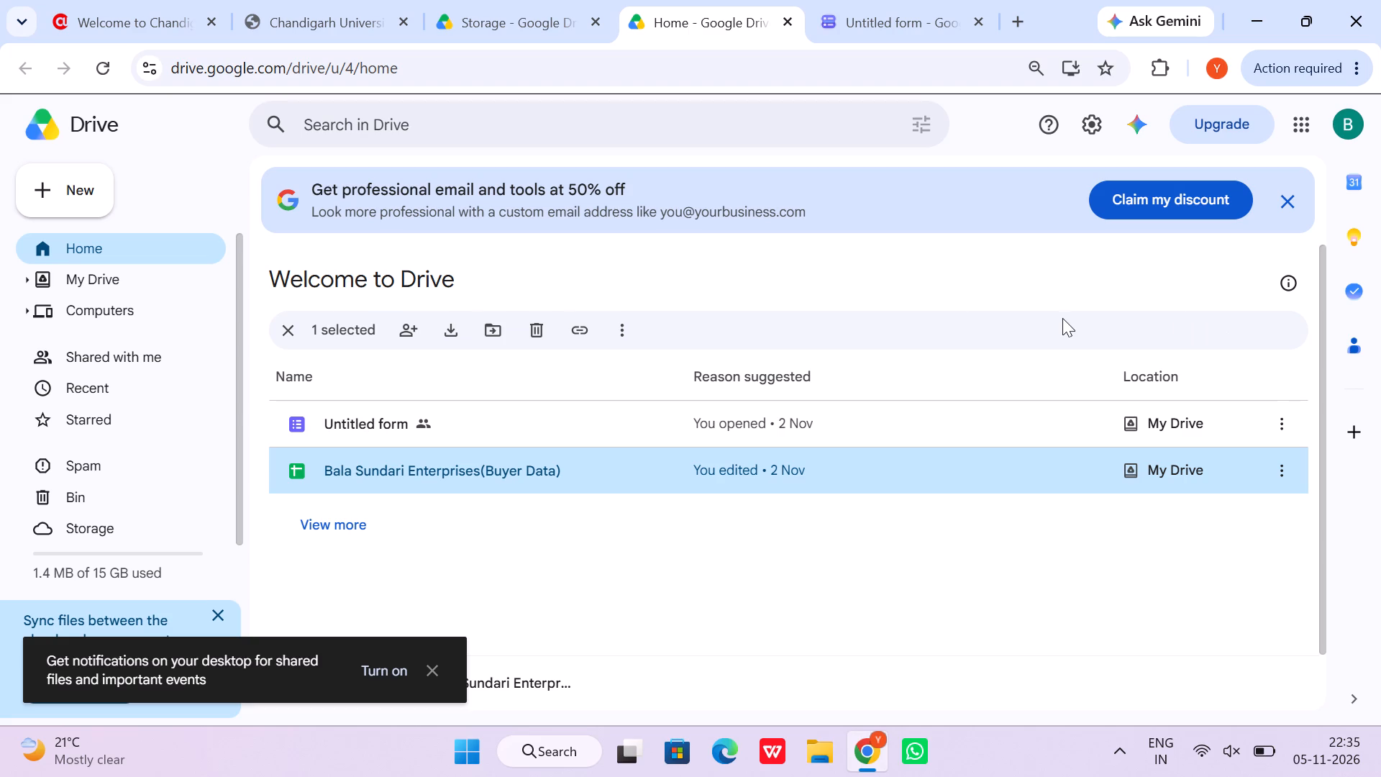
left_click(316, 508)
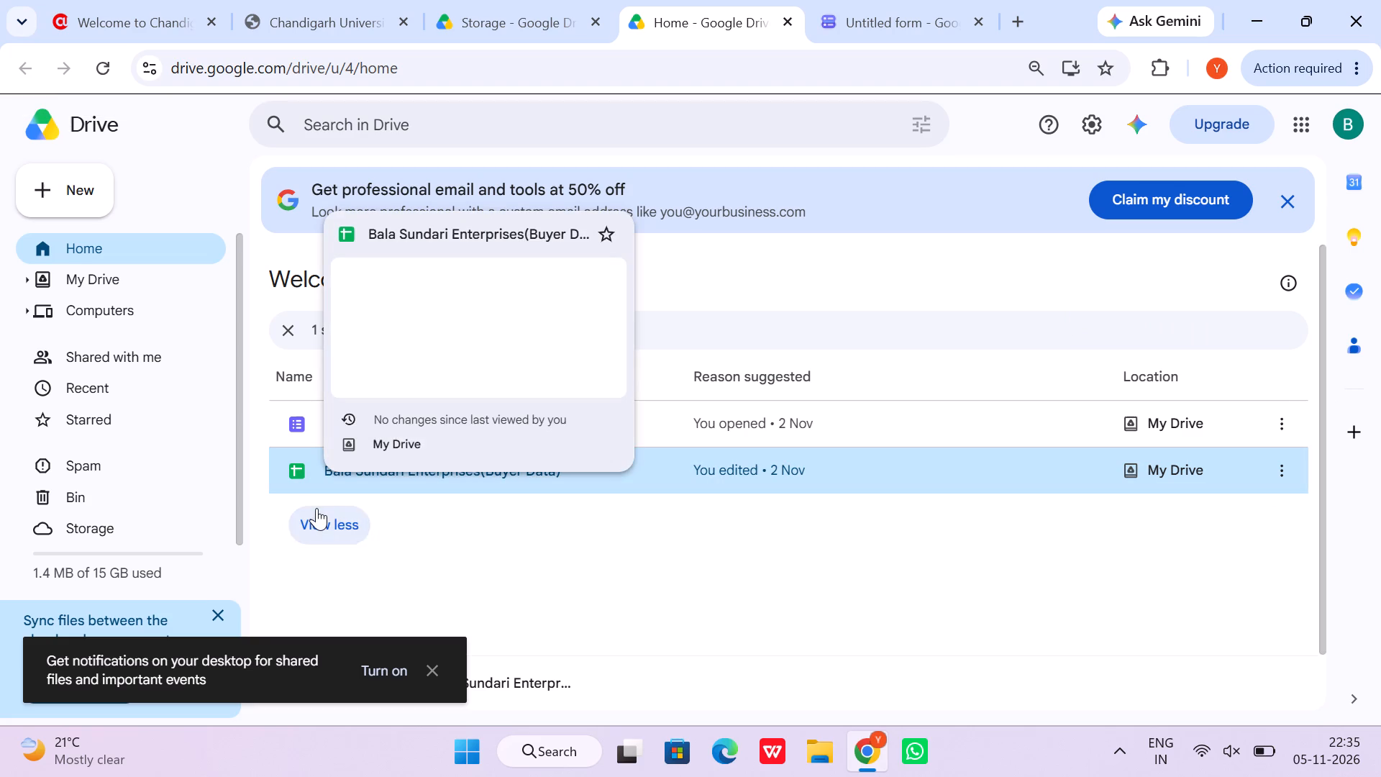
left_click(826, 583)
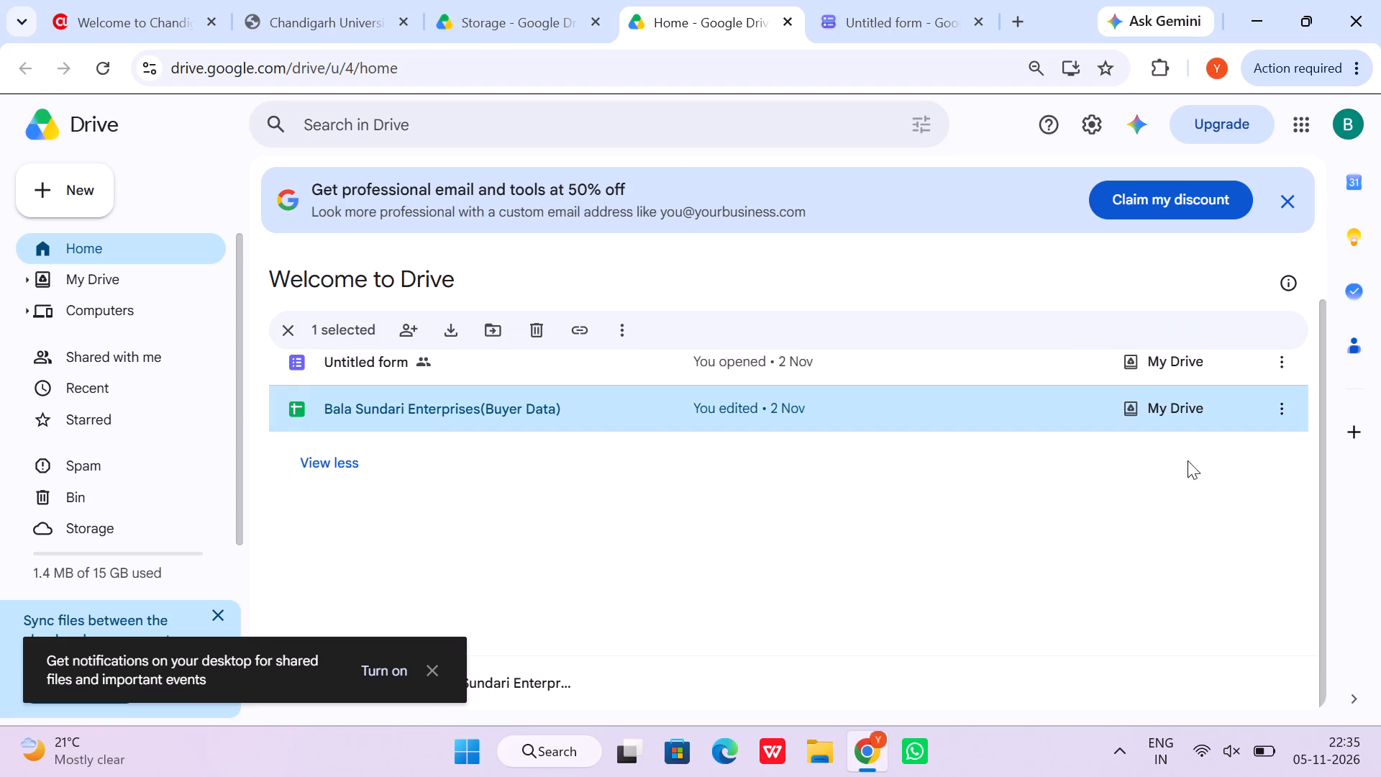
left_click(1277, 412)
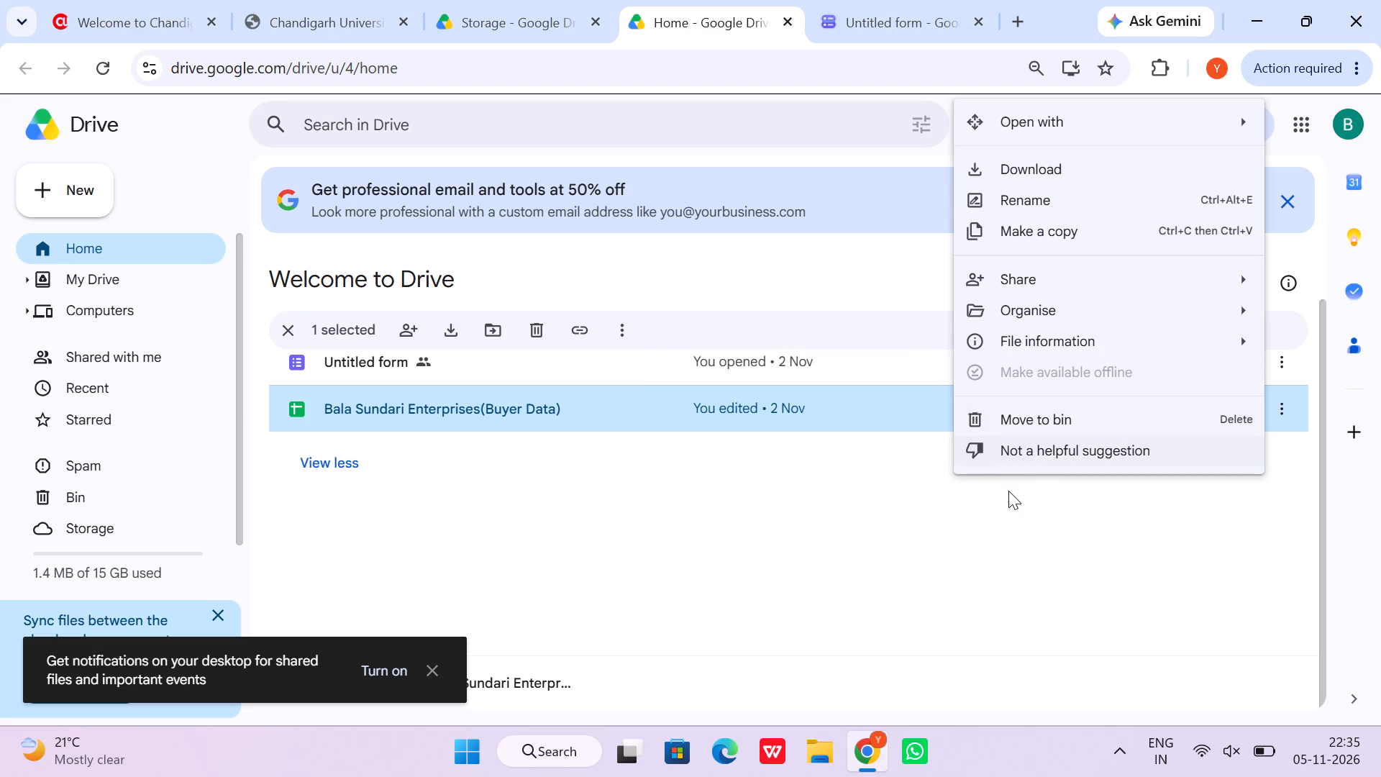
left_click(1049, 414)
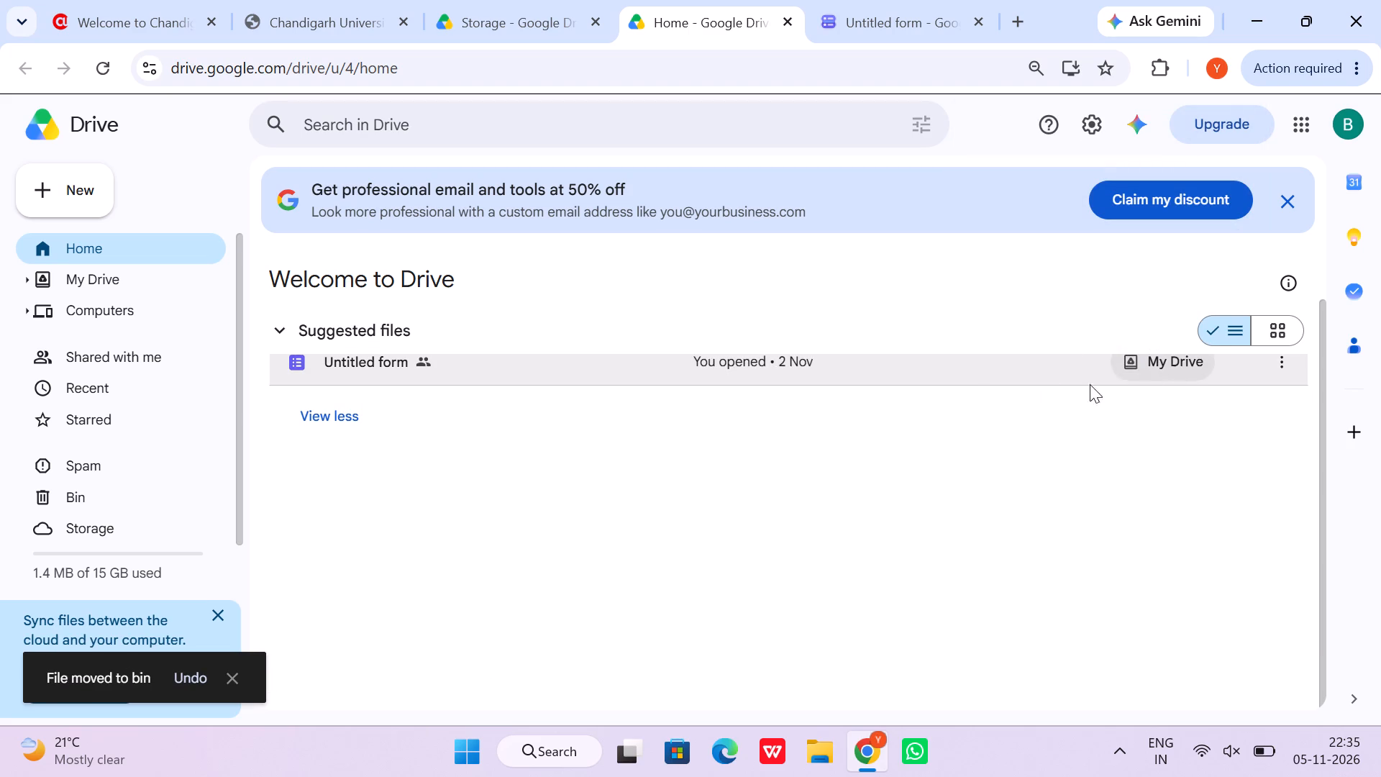
Open "Untitled form" from Google Drive and close the duplicate tab of the form.
left_click(954, 376)
left_click(954, 376)
left_click(954, 376)
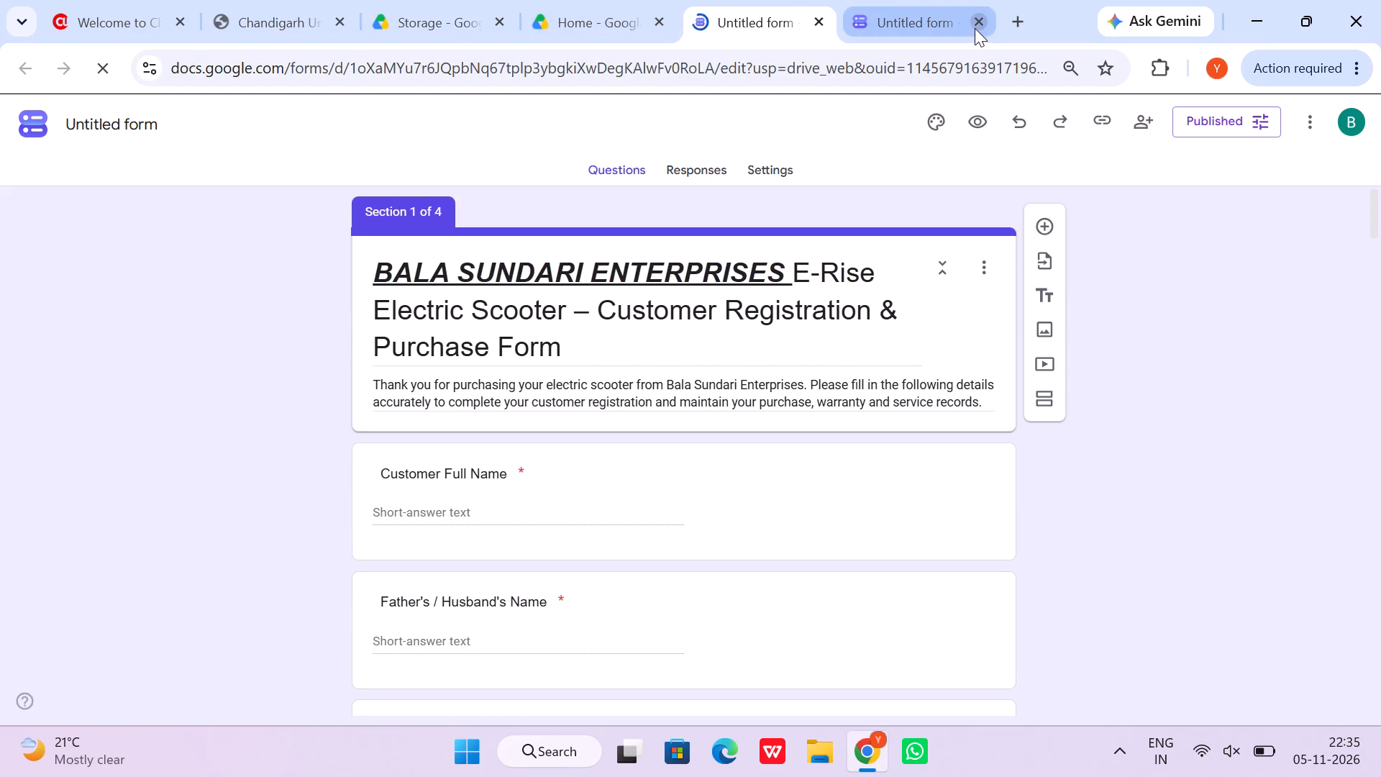
left_click(975, 24)
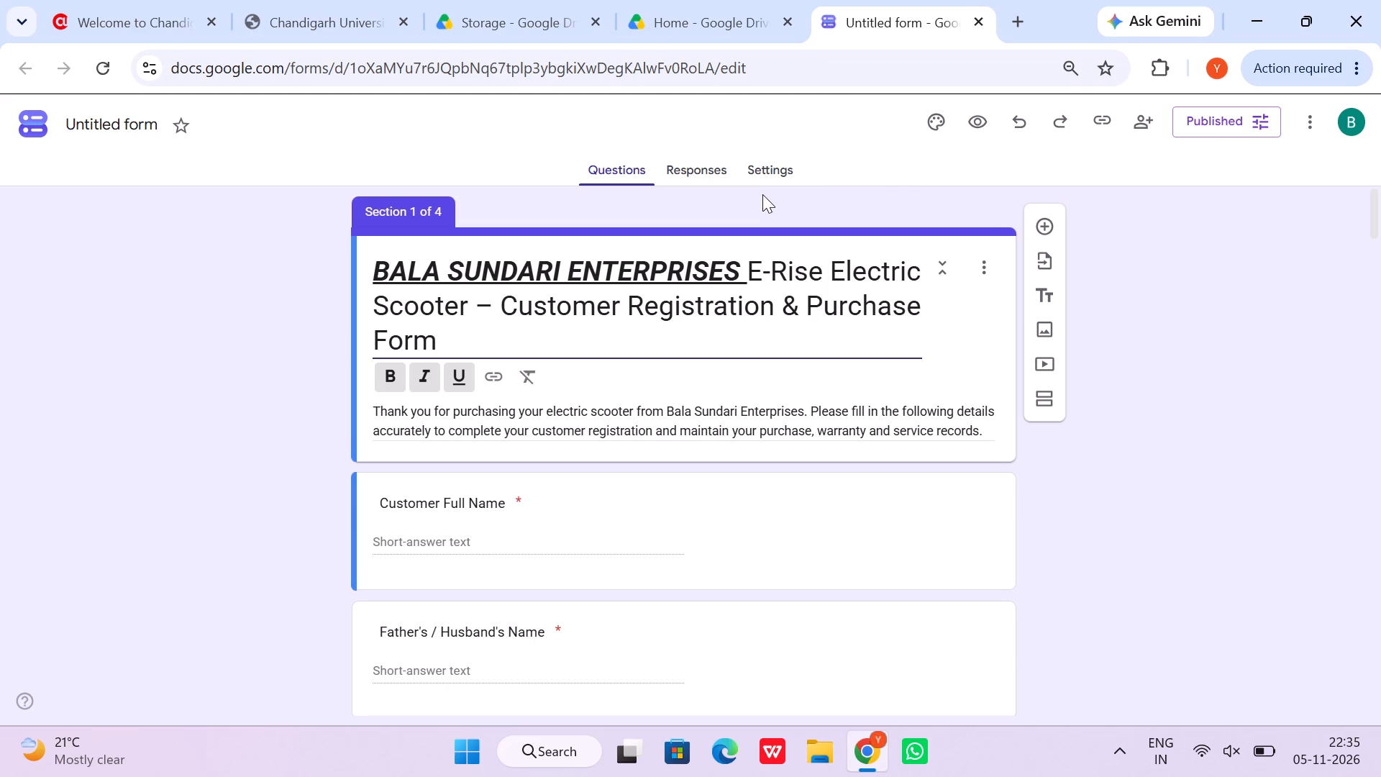
Review the form's questions across all four sections, from the customer details through to the Declaration options.
scroll(762, 194, "down", 3)
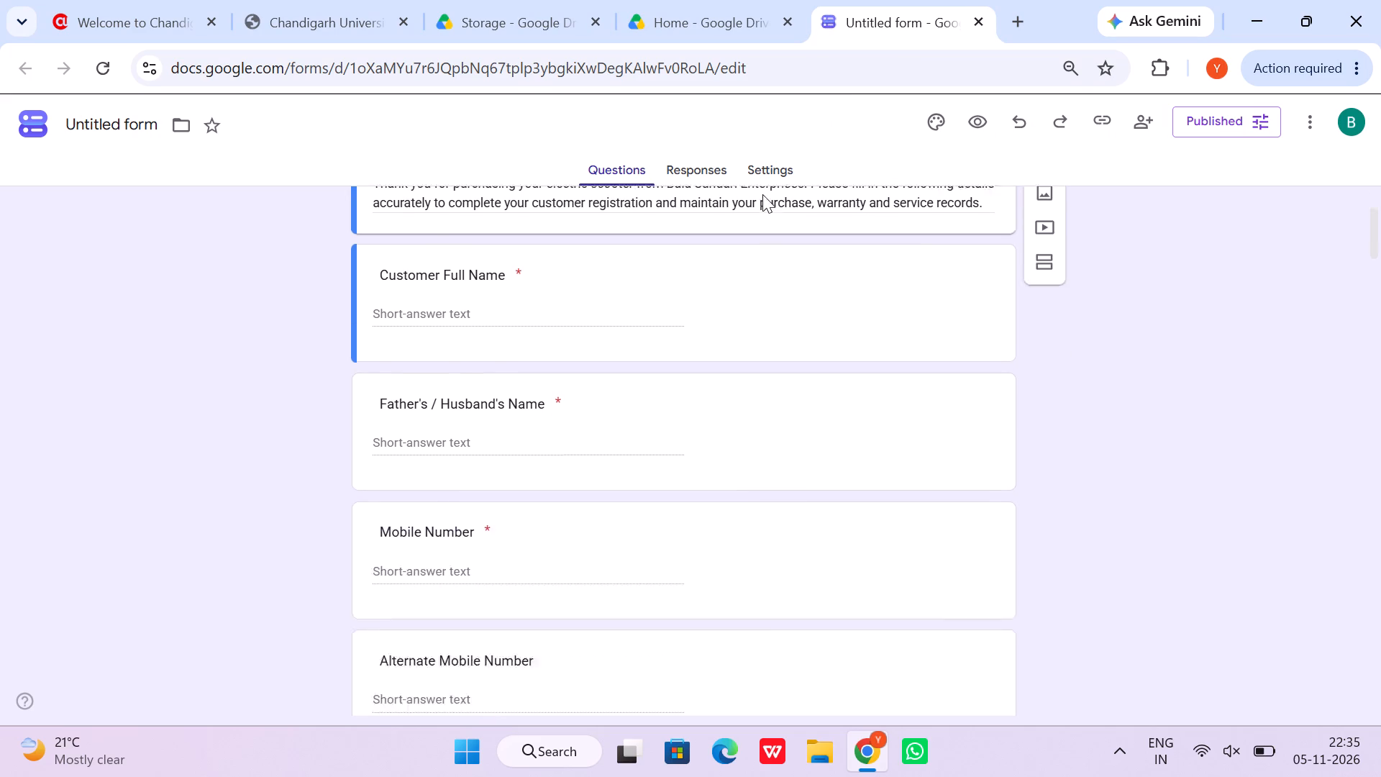
scroll(762, 194, "down", 6)
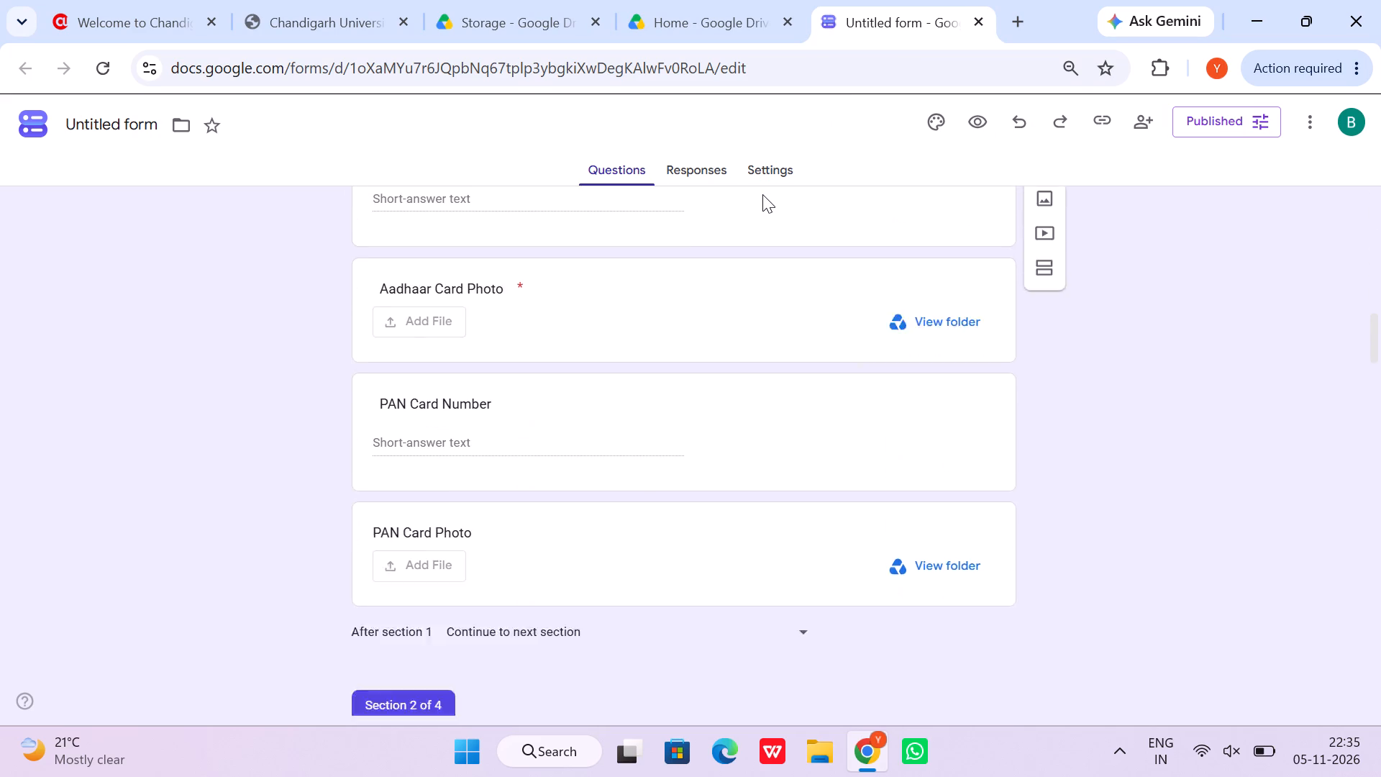
scroll(762, 194, "down", 4)
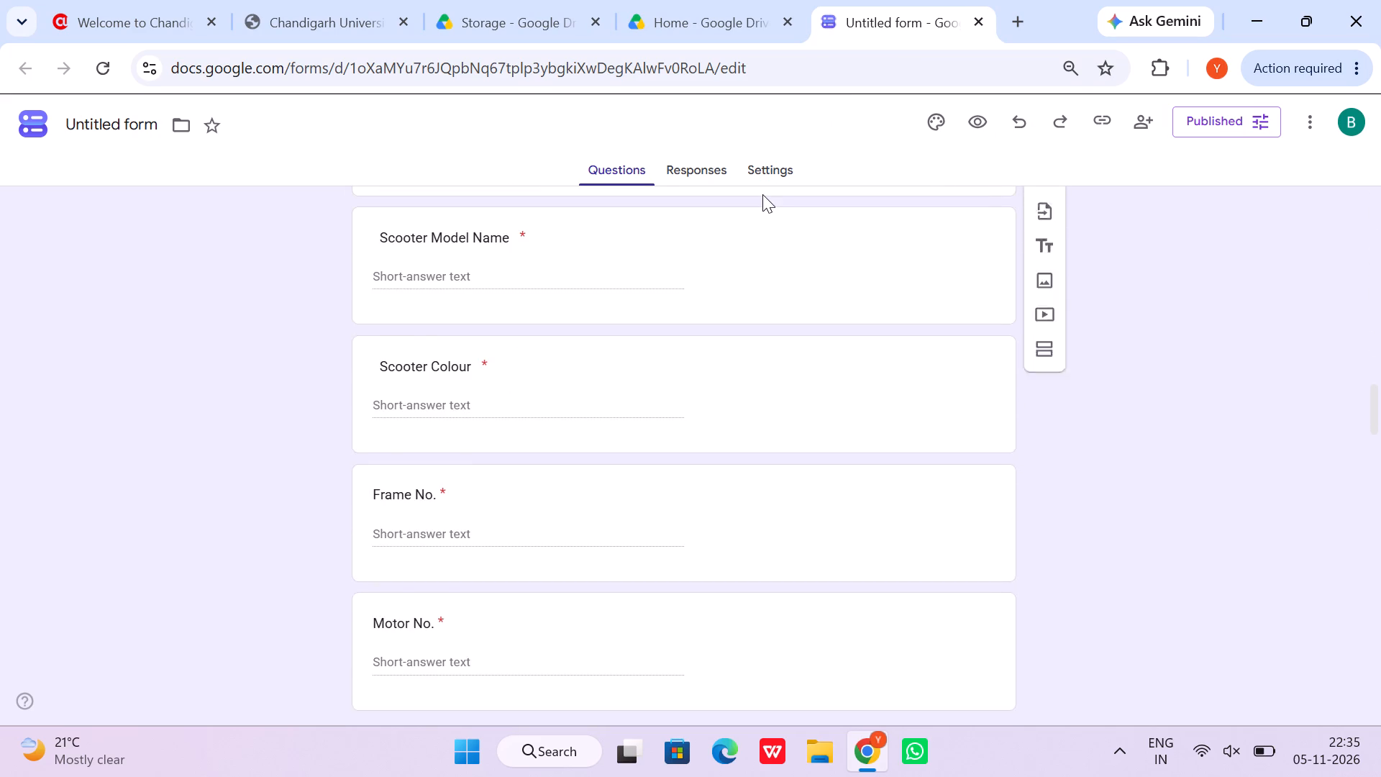
scroll(762, 194, "down", 5)
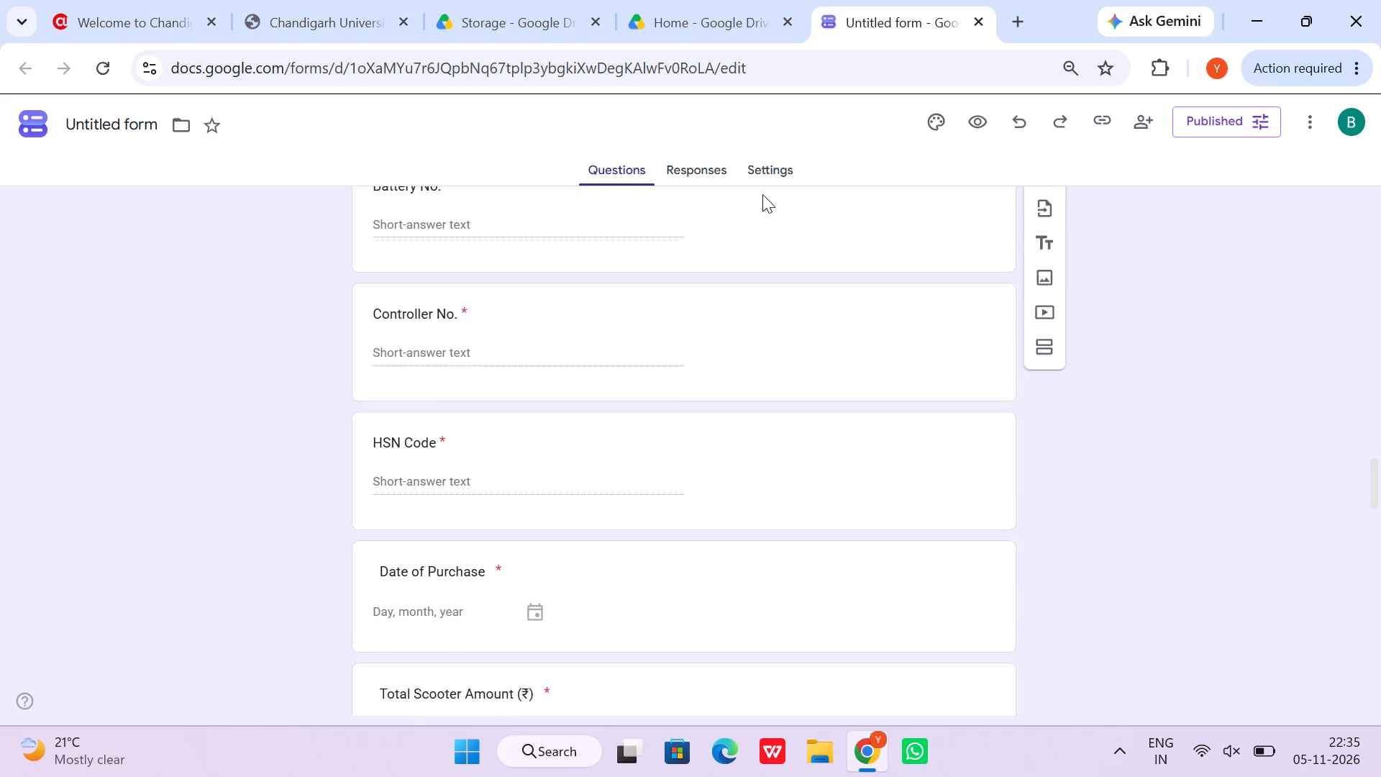
scroll(762, 194, "down", 4)
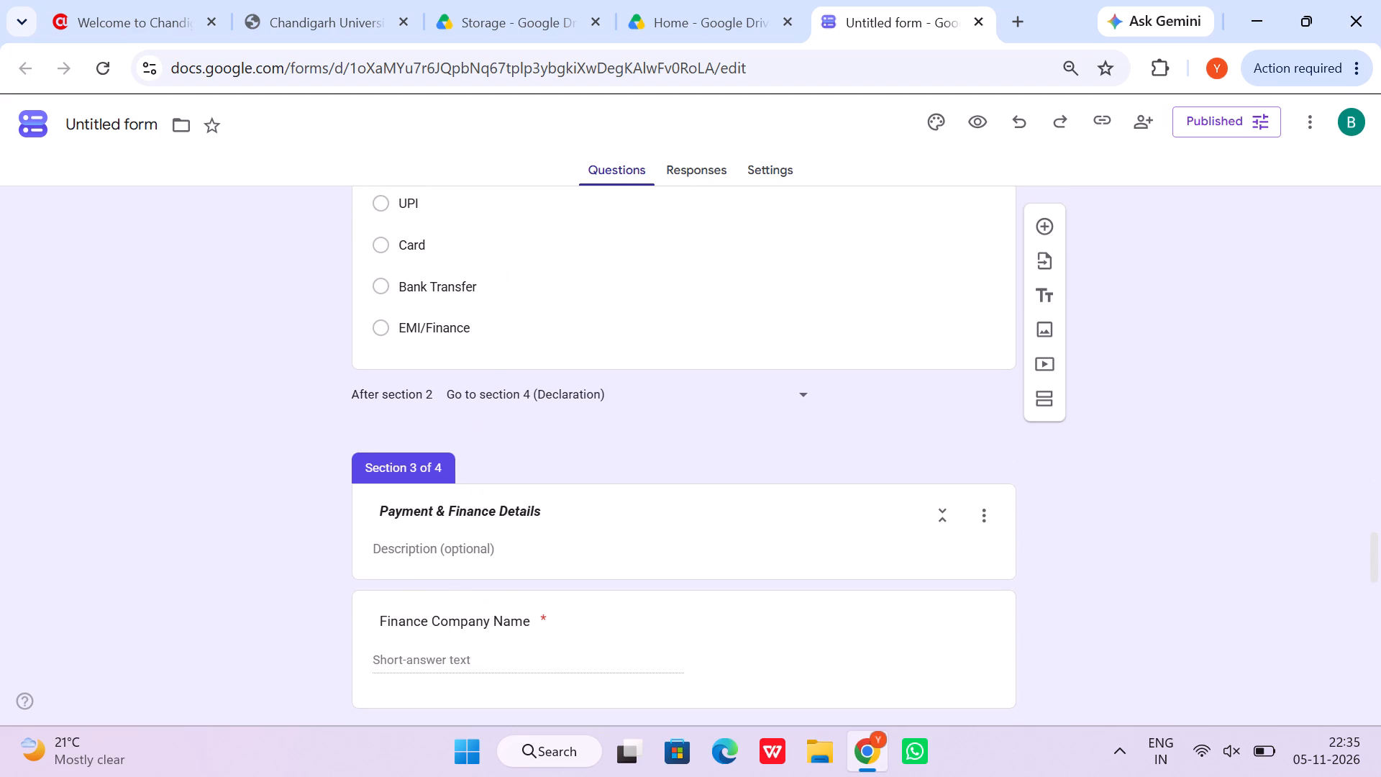
scroll(762, 194, "down", 7)
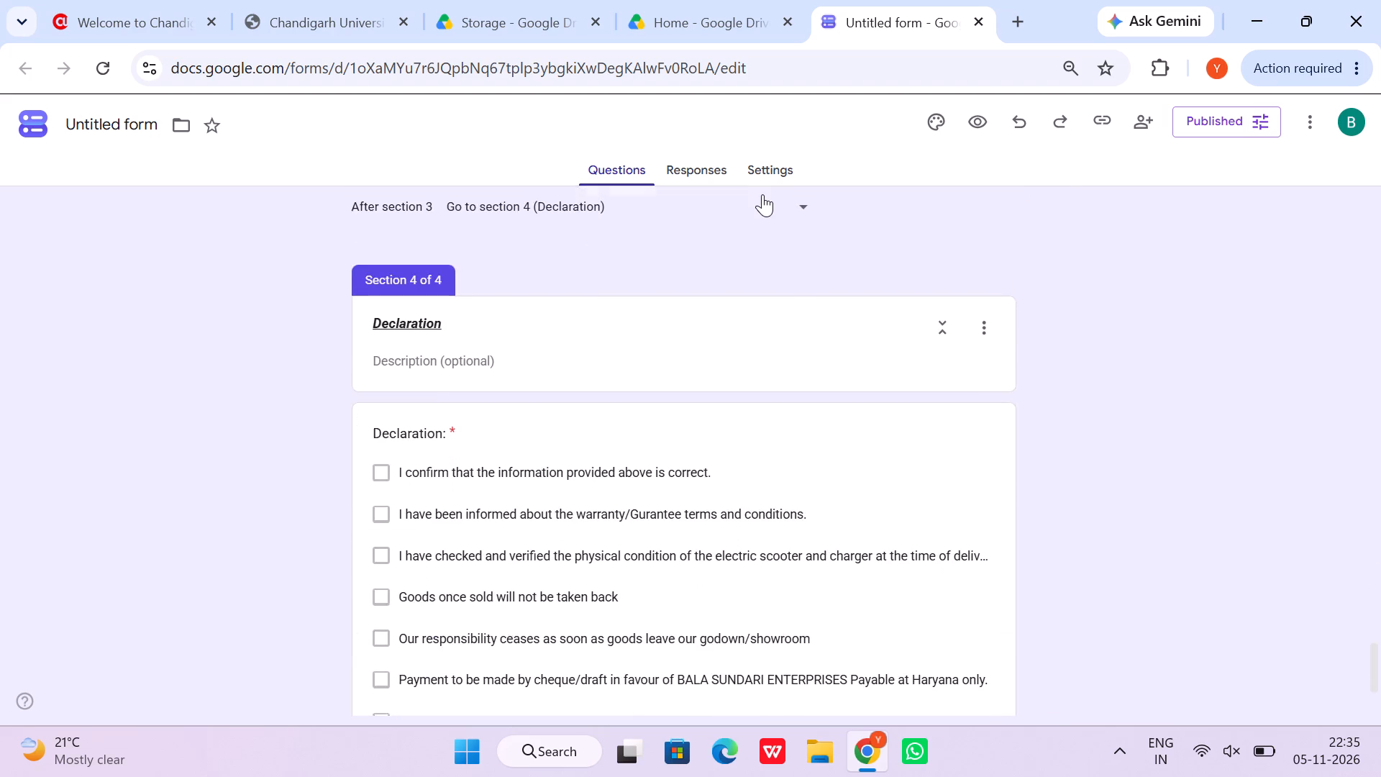
scroll(762, 194, "down", 1)
scroll(762, 194, "up", 11)
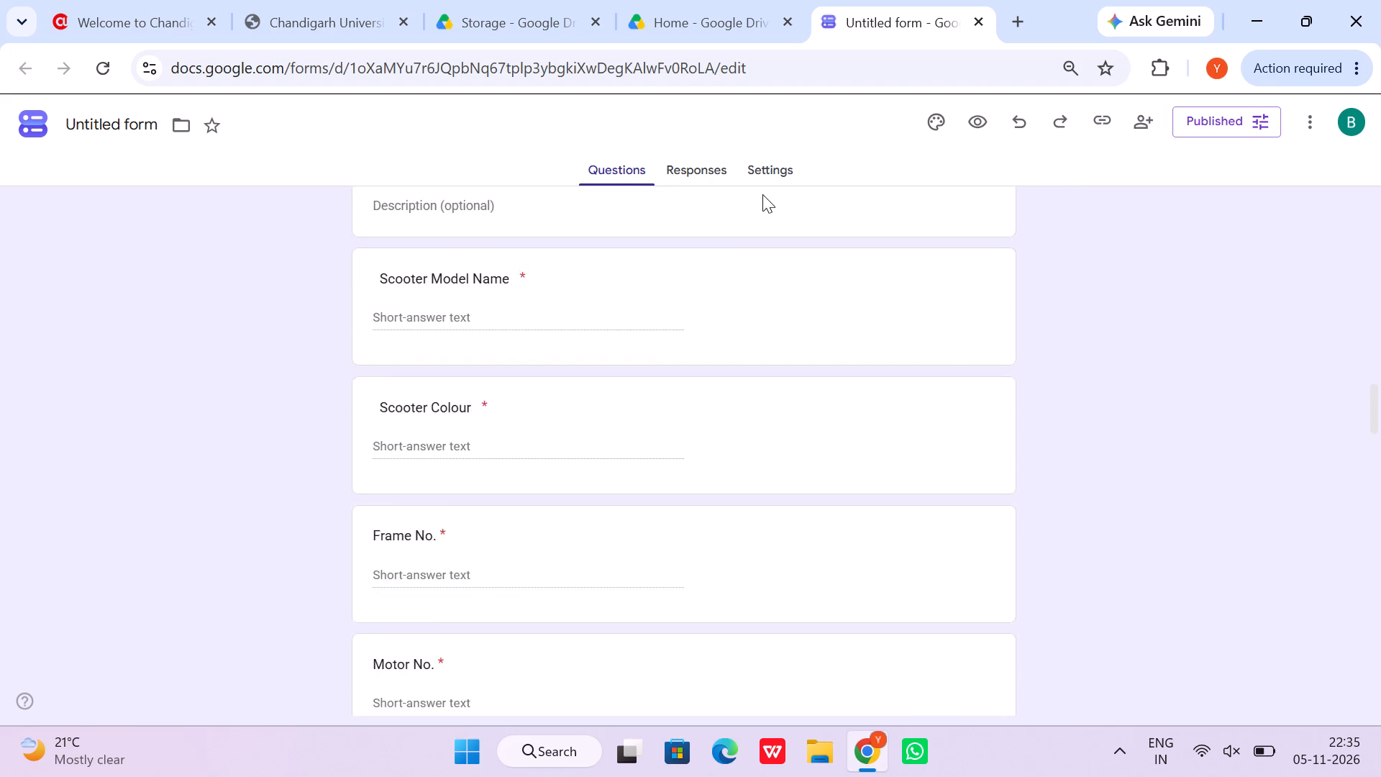
scroll(762, 194, "up", 6)
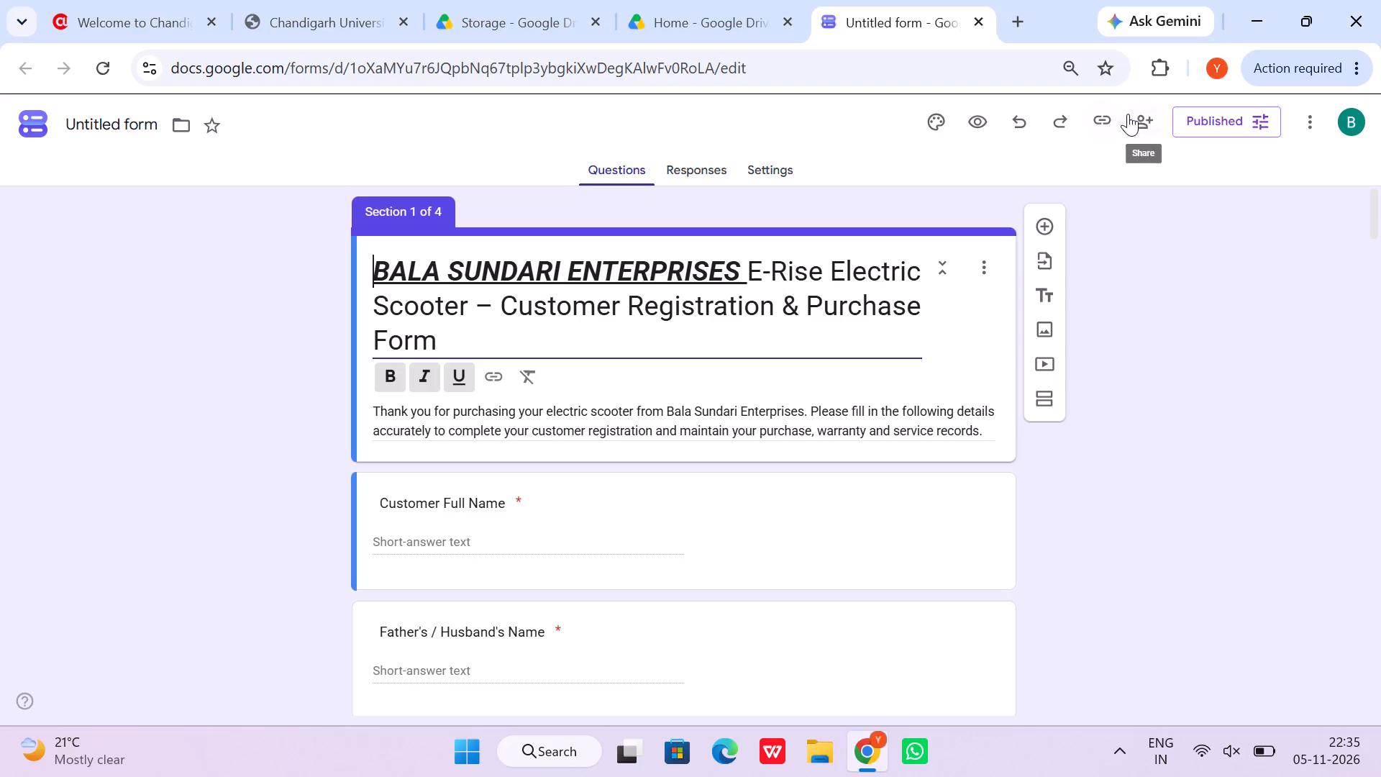
Check the form's sharing settings and close them without changes.
left_click(1129, 114)
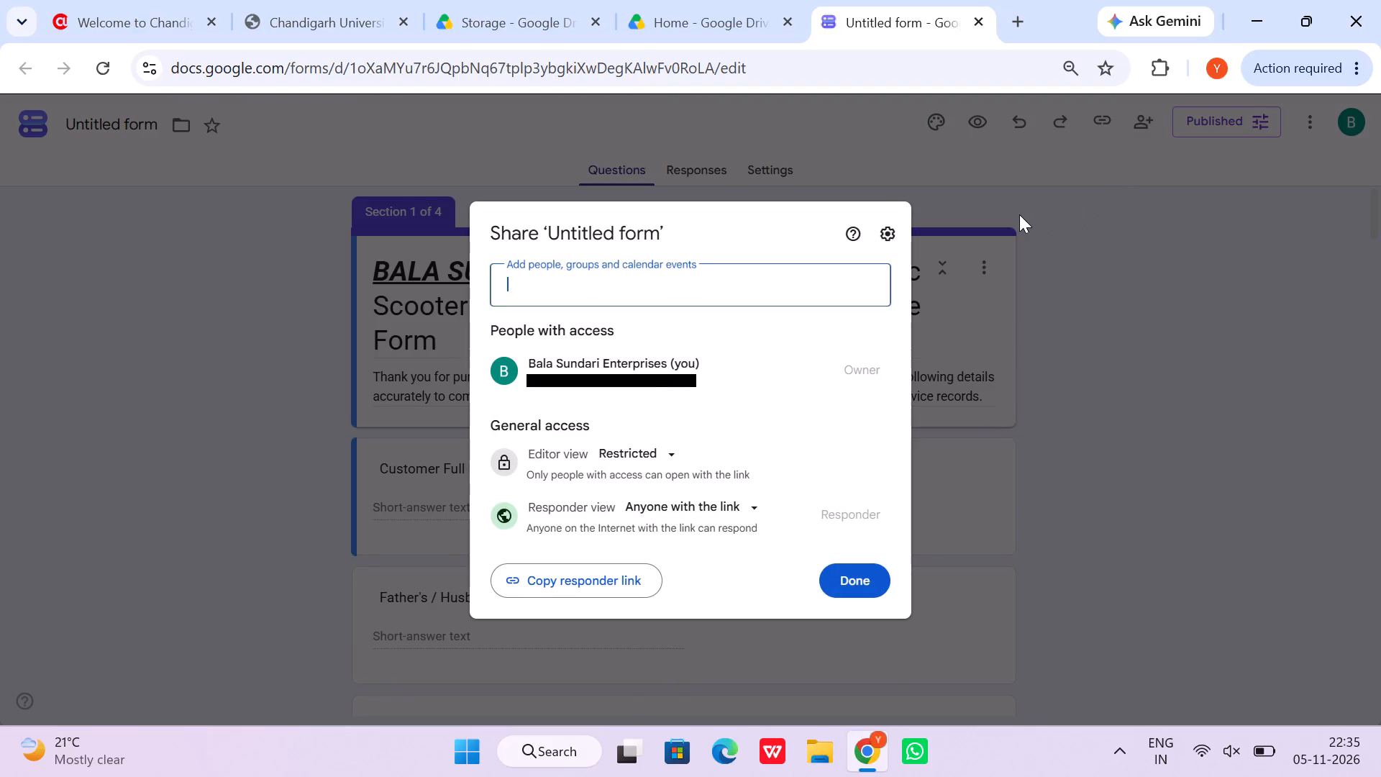
left_click(1080, 261)
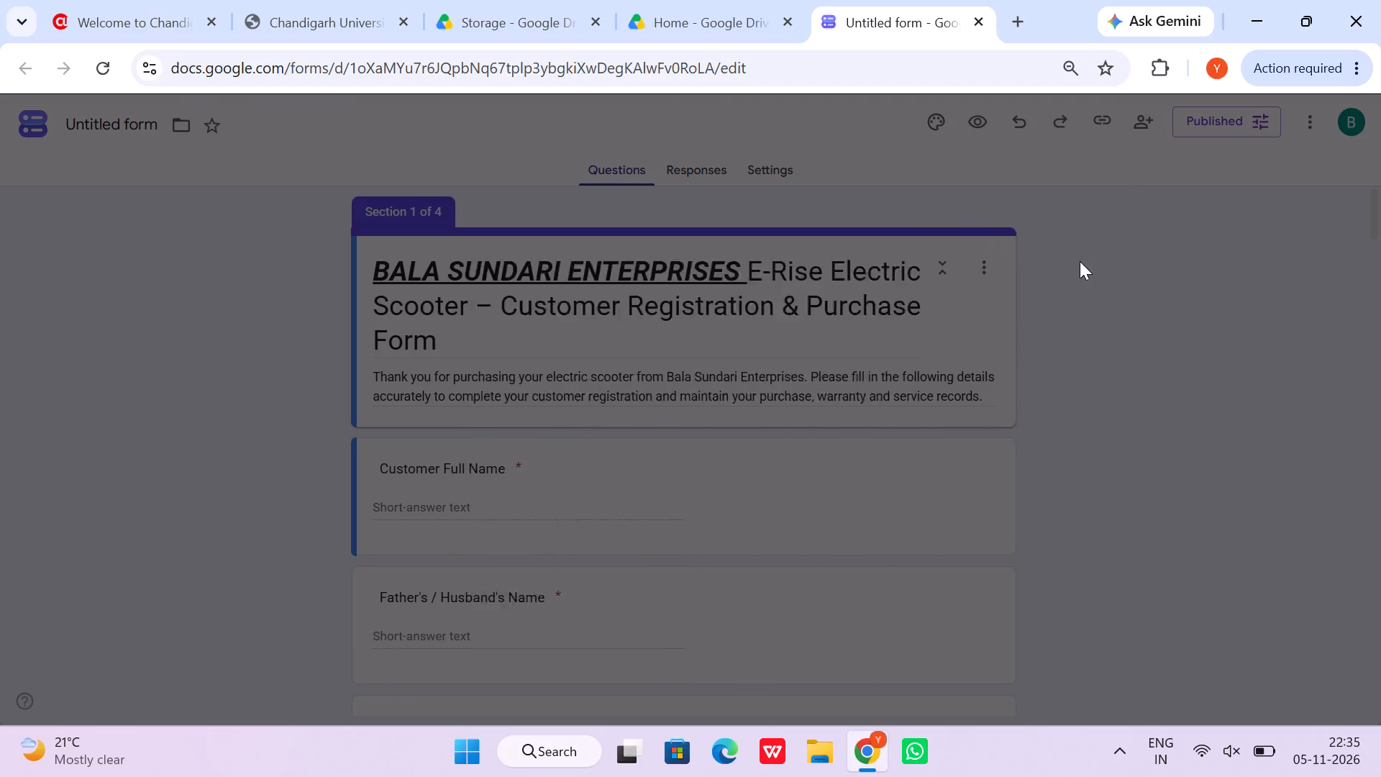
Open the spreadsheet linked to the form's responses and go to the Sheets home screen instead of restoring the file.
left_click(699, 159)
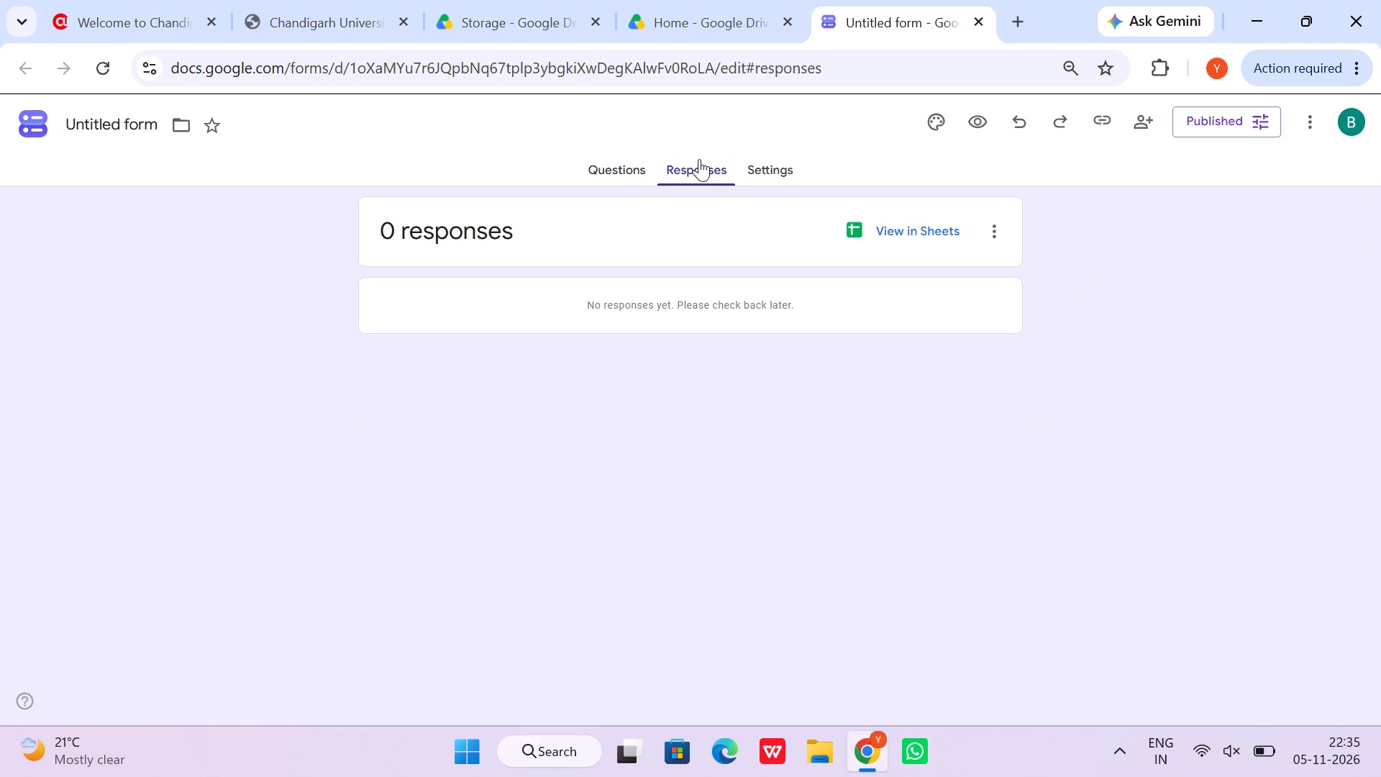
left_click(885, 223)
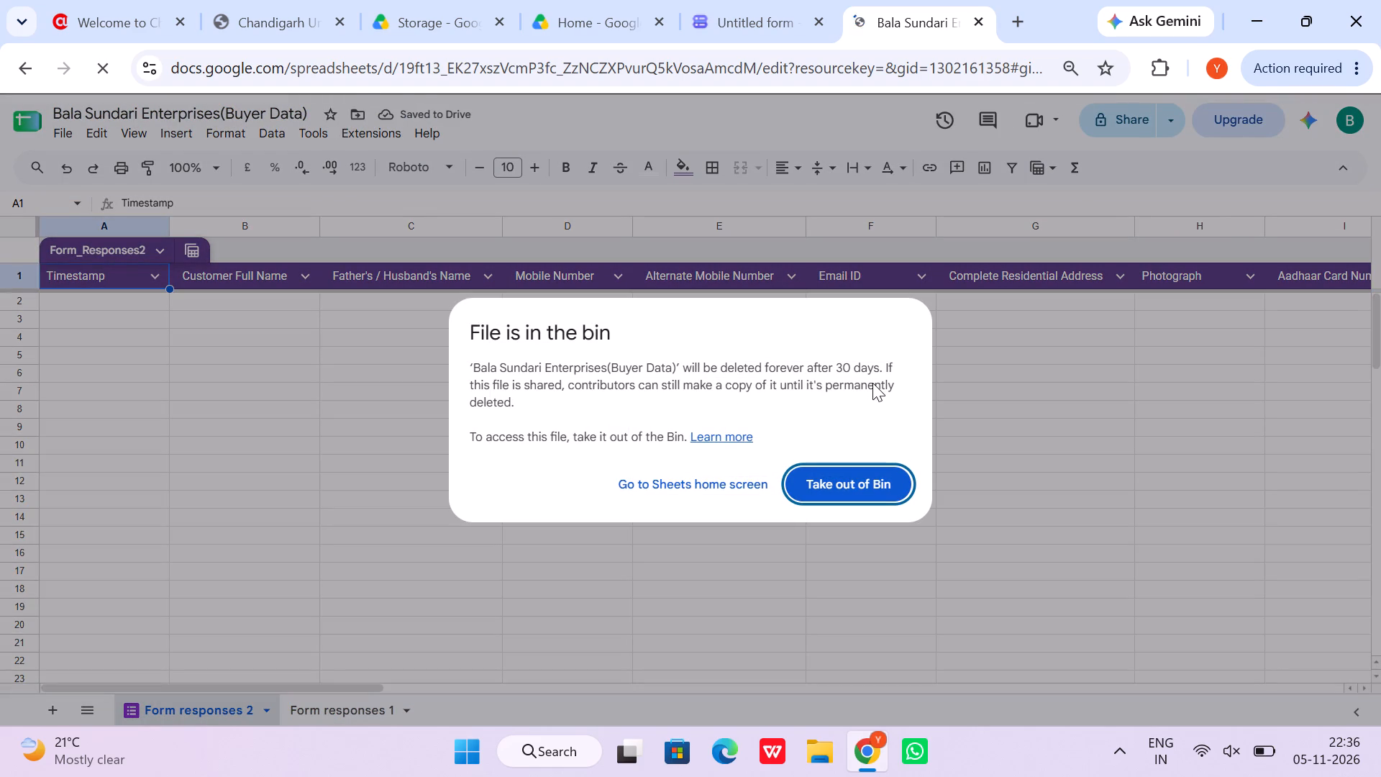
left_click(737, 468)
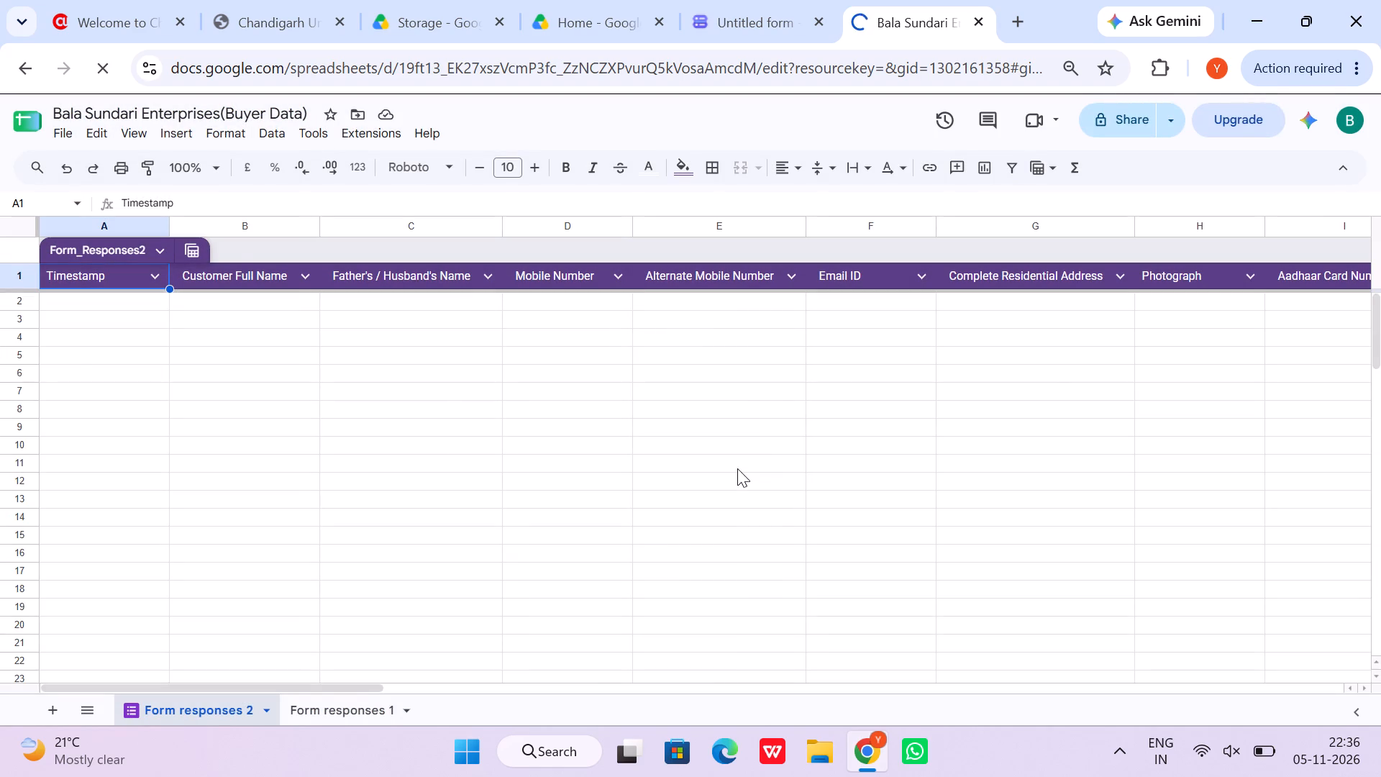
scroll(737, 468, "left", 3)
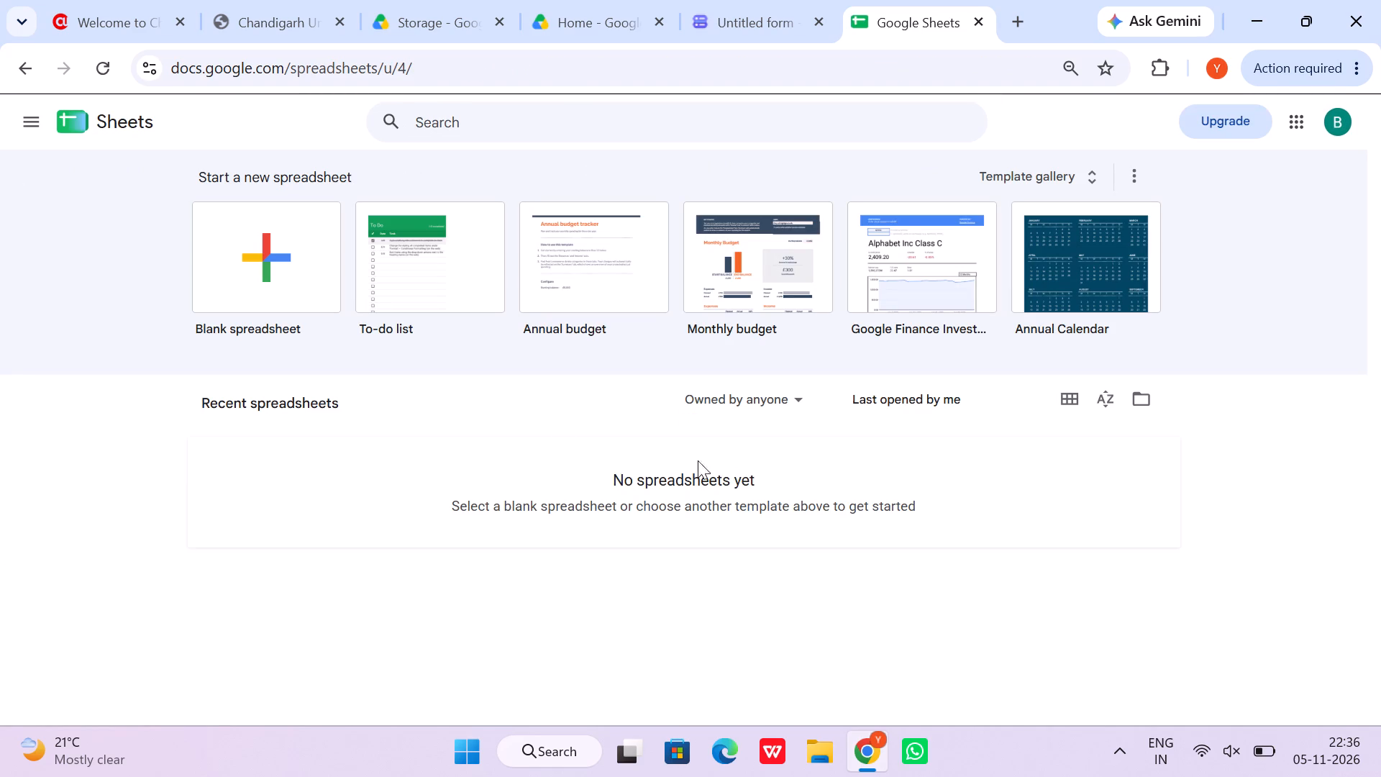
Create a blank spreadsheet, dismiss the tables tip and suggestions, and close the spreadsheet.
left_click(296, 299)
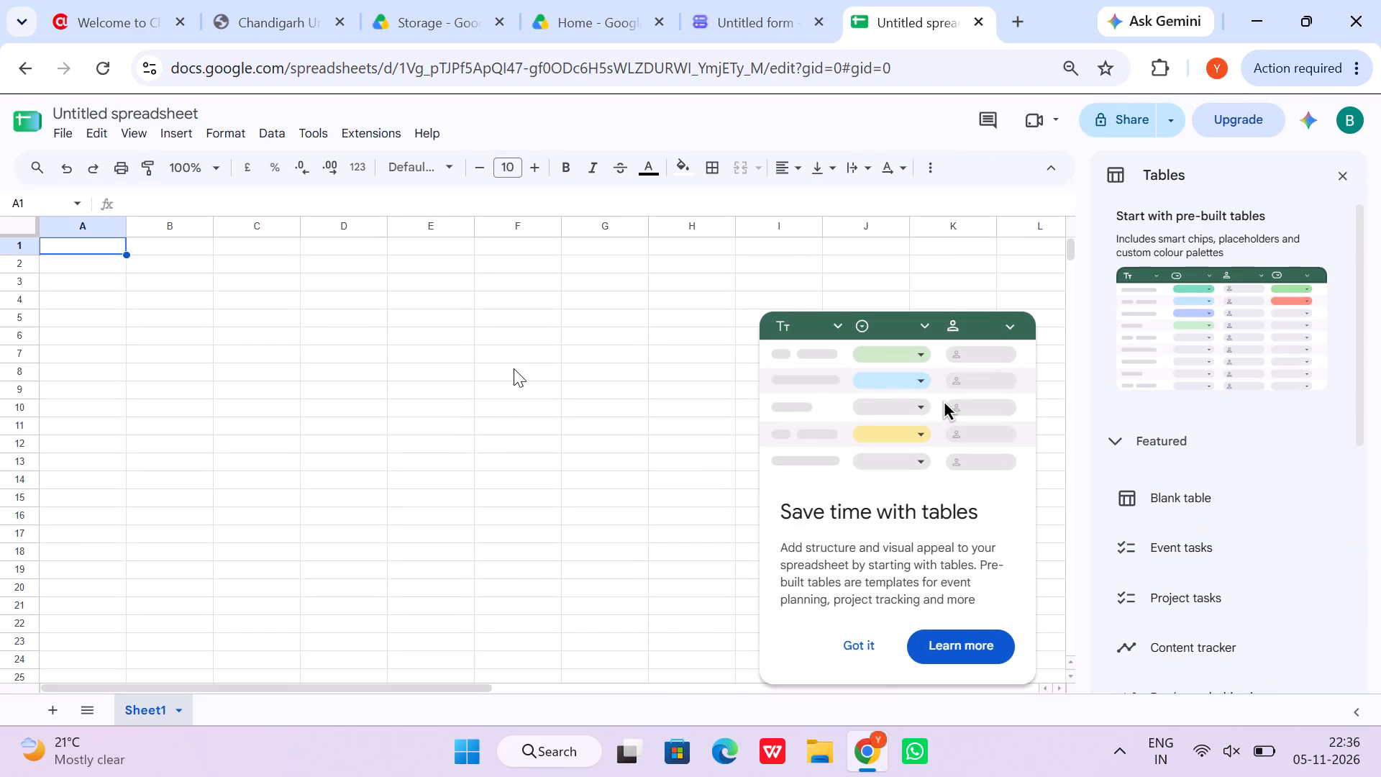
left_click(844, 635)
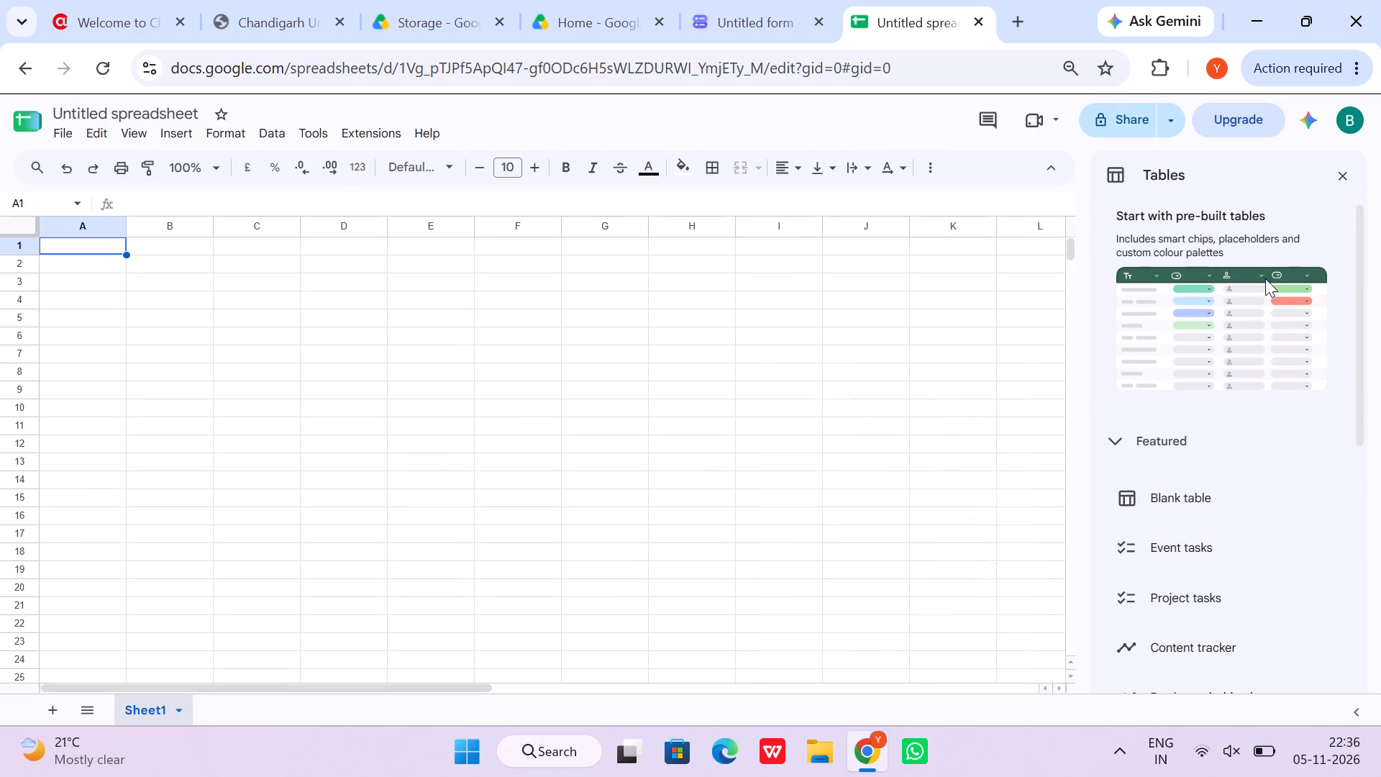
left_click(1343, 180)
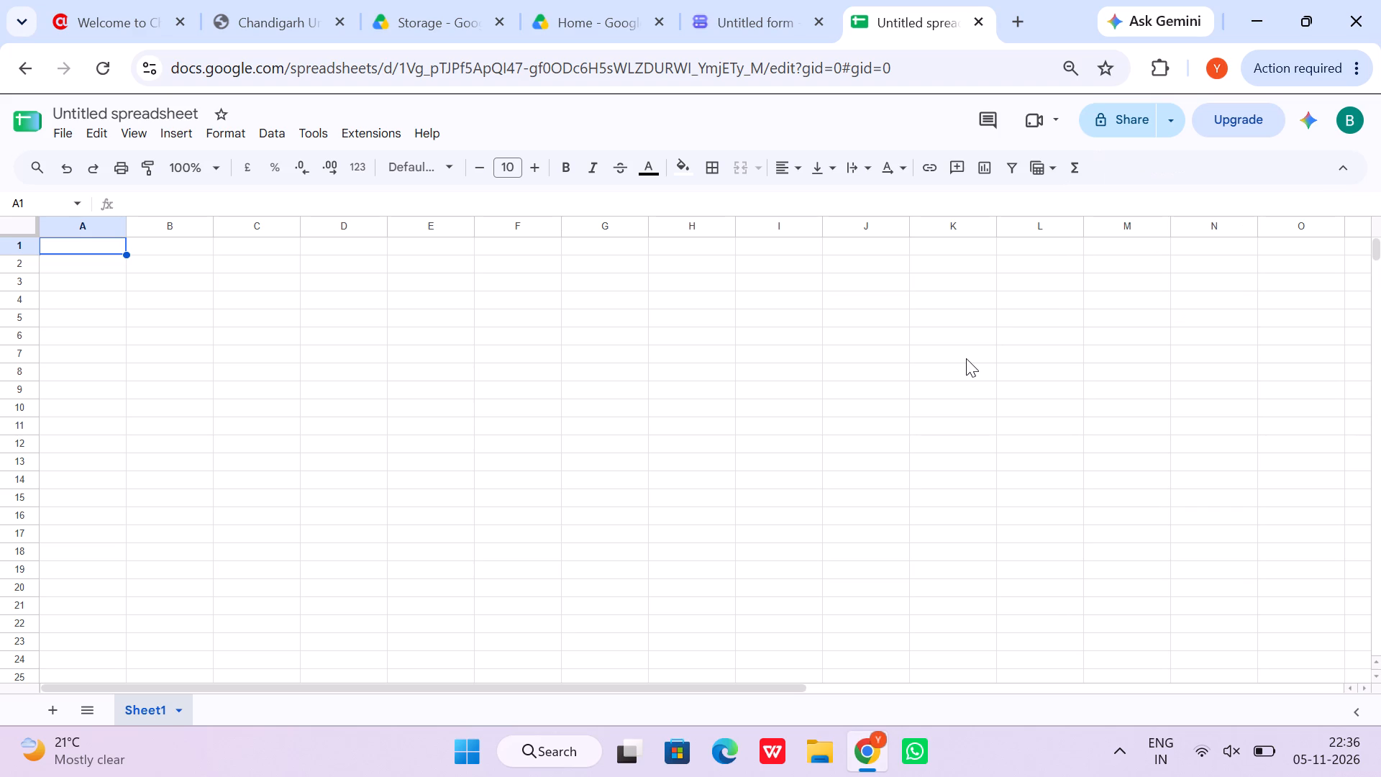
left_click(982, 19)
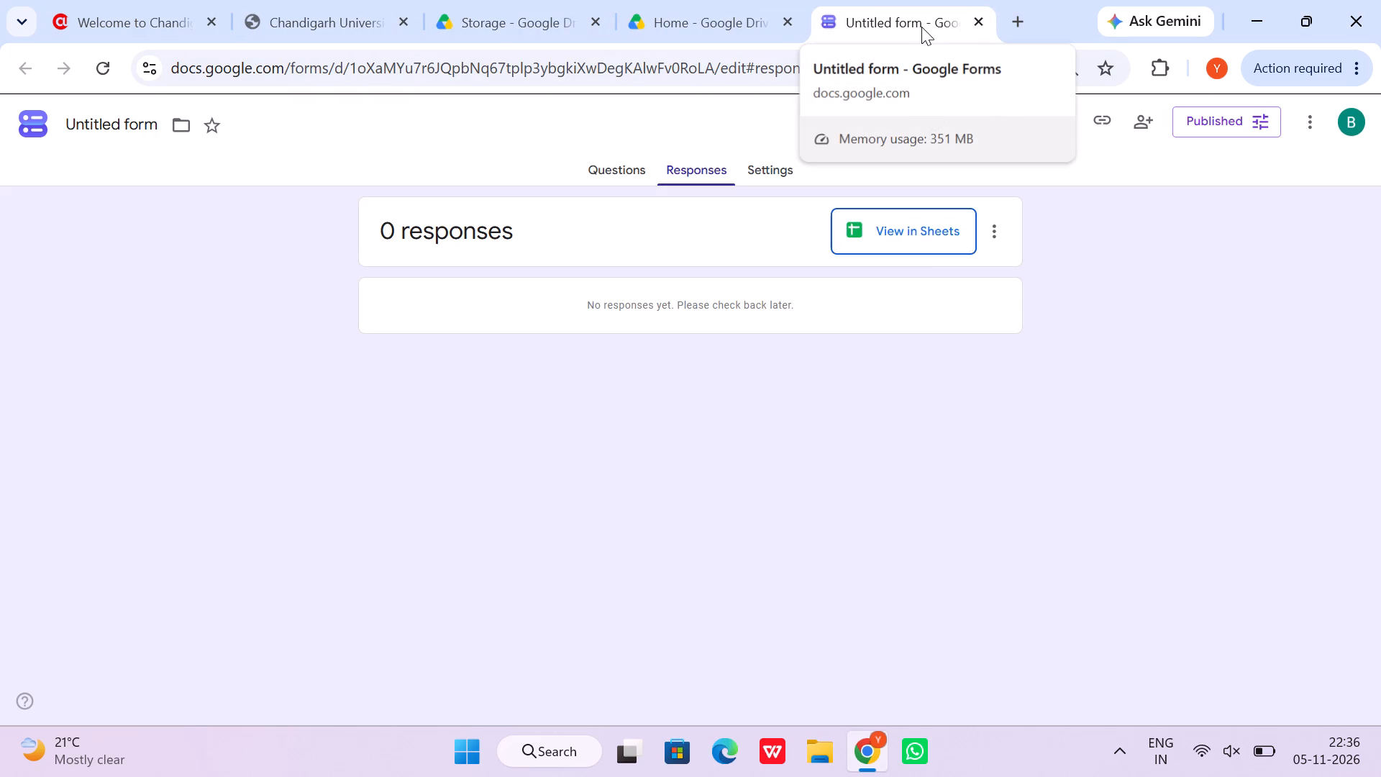
Open the linked Buyer Data spreadsheet from the form's responses and take it out of the bin.
left_click(998, 229)
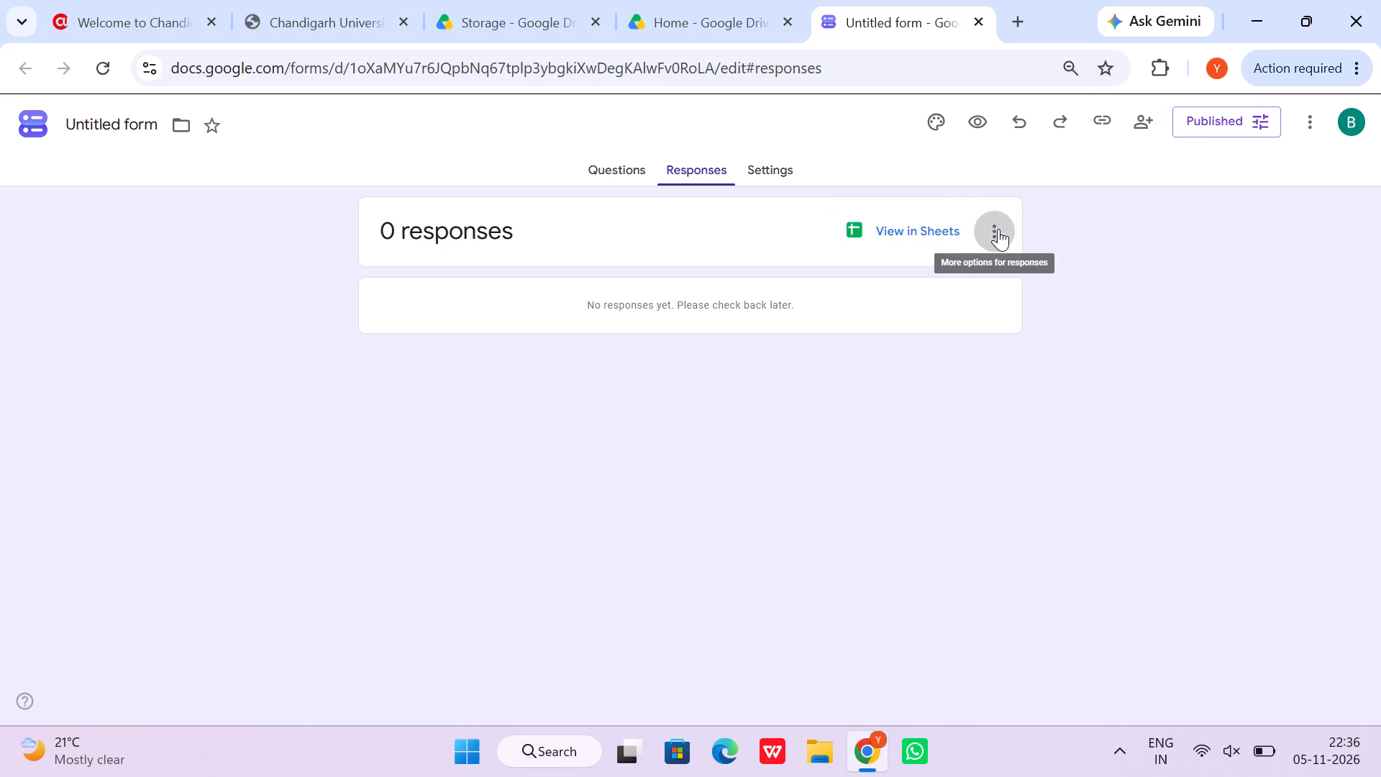
left_click(1097, 285)
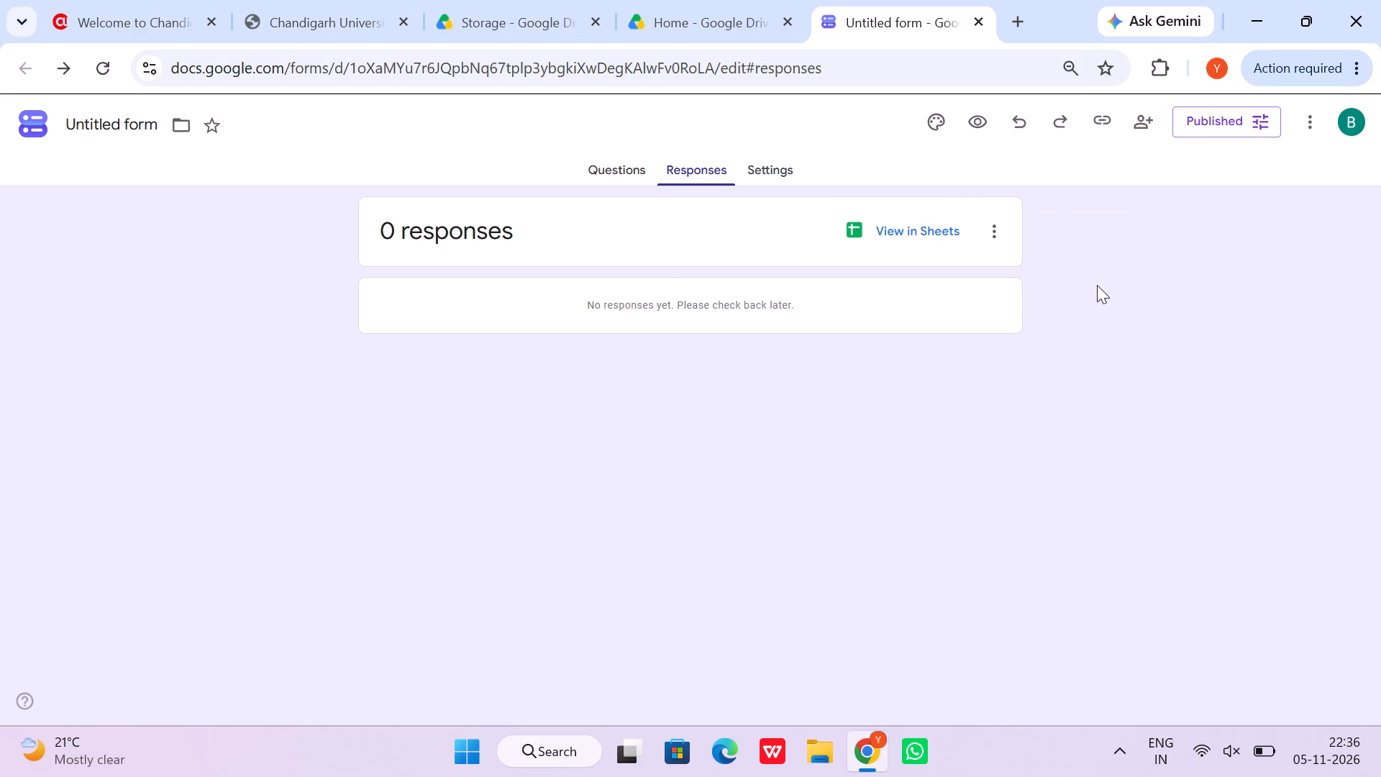
left_click(860, 234)
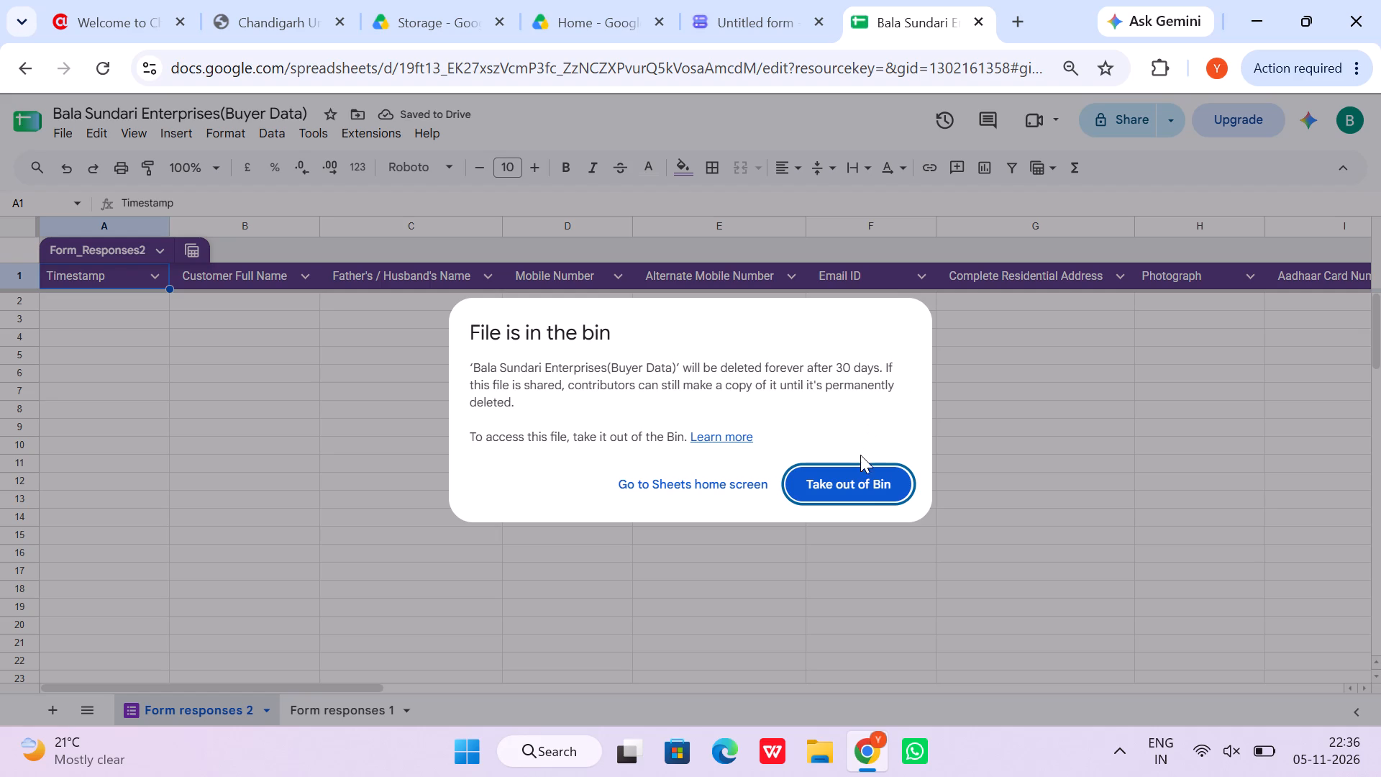
left_click(870, 480)
Examine the column headings of the Form responses 2 sheet from Timestamp through to the last one, and return to the first column.
scroll(870, 480, "left", 3)
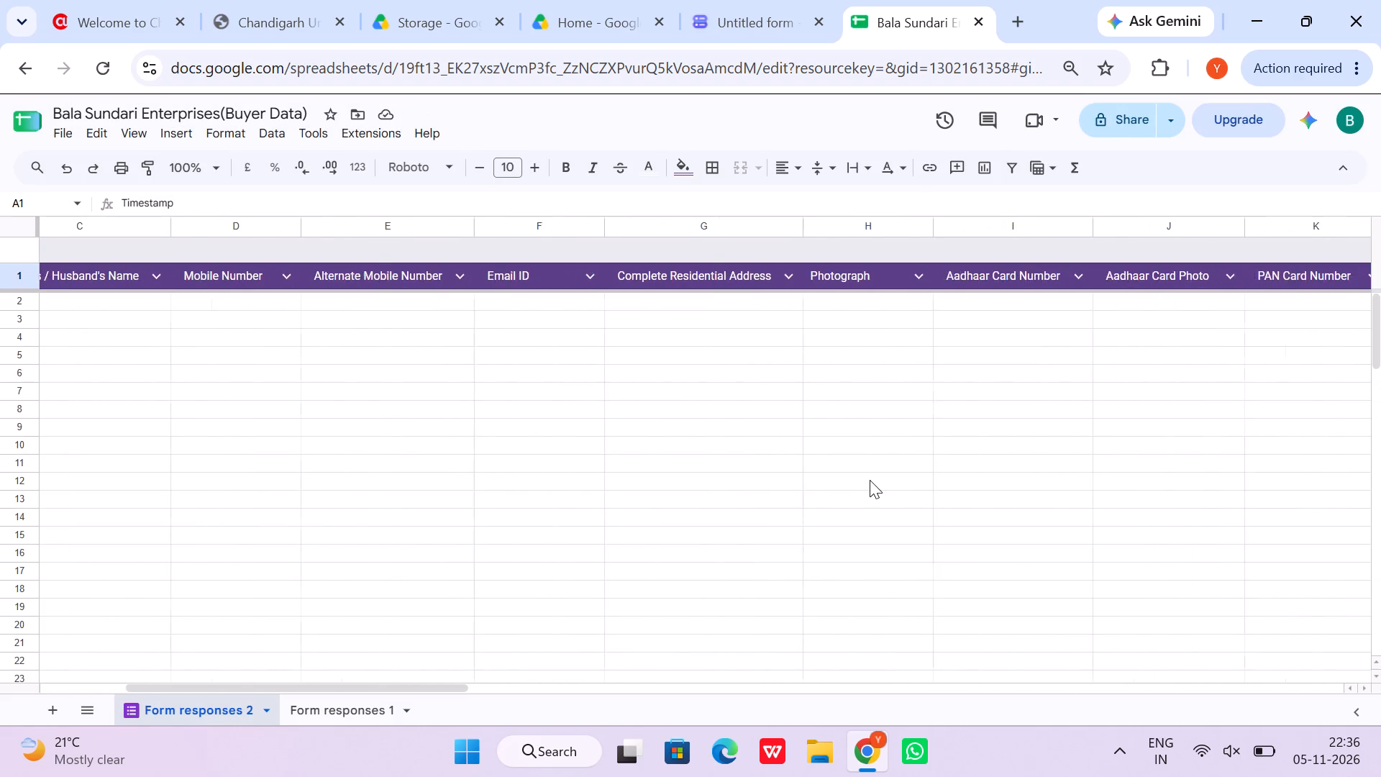
scroll(870, 480, "left", 5)
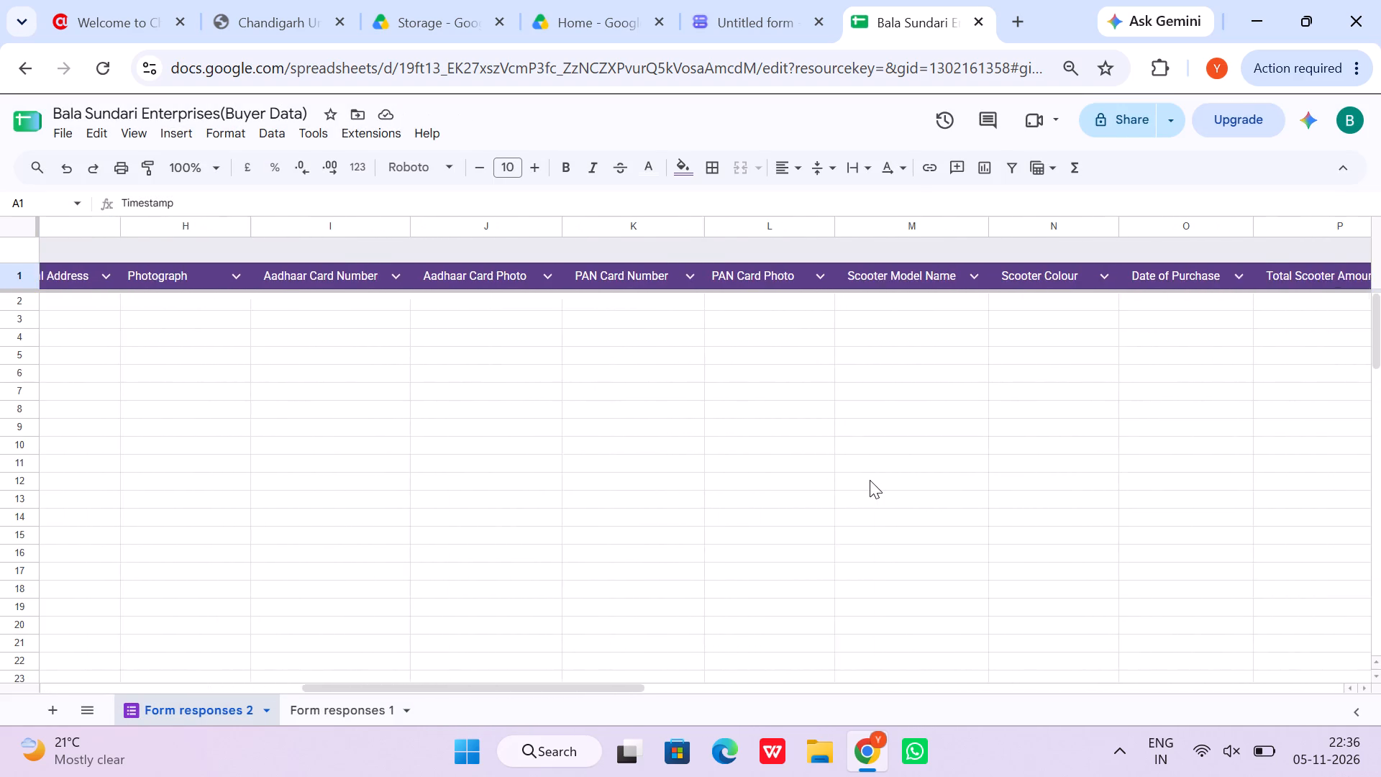
scroll(870, 480, "left", 4)
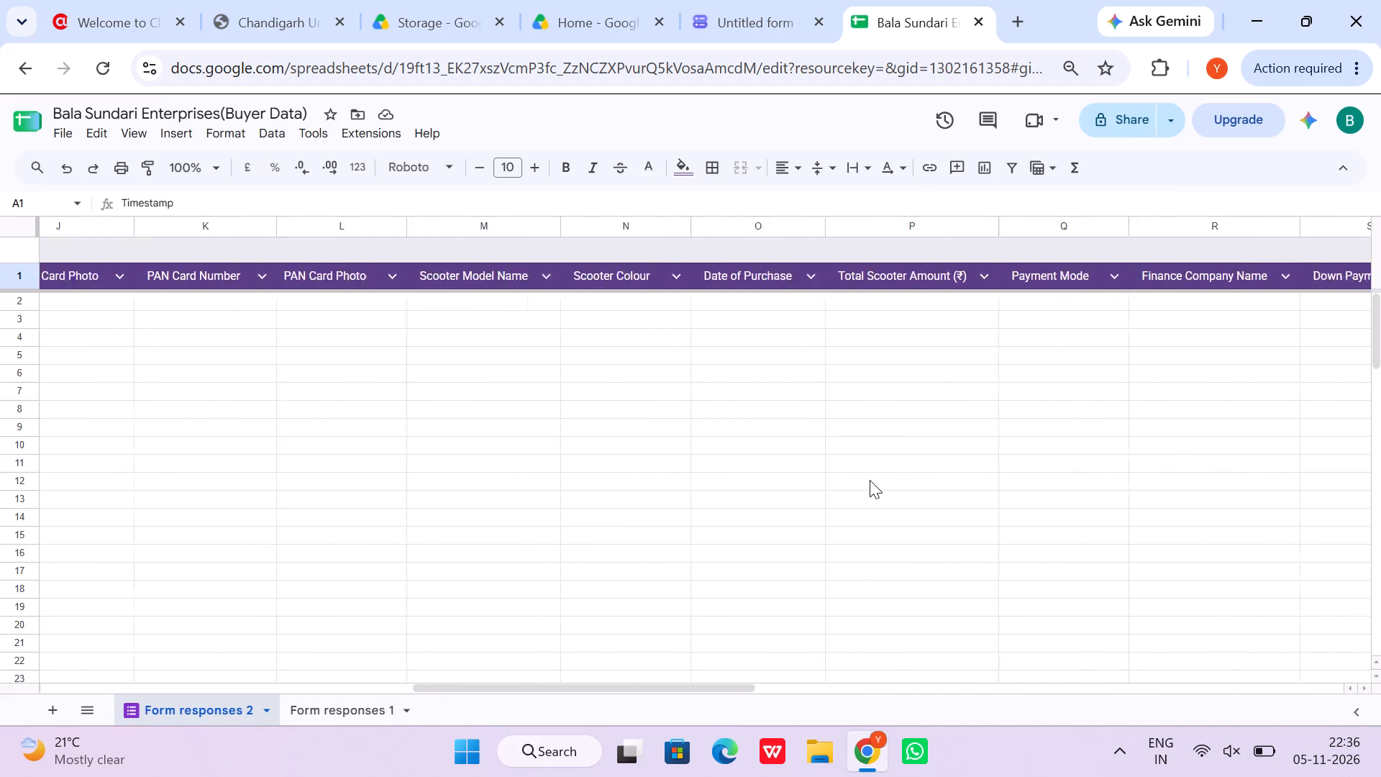
scroll(870, 480, "left", 5)
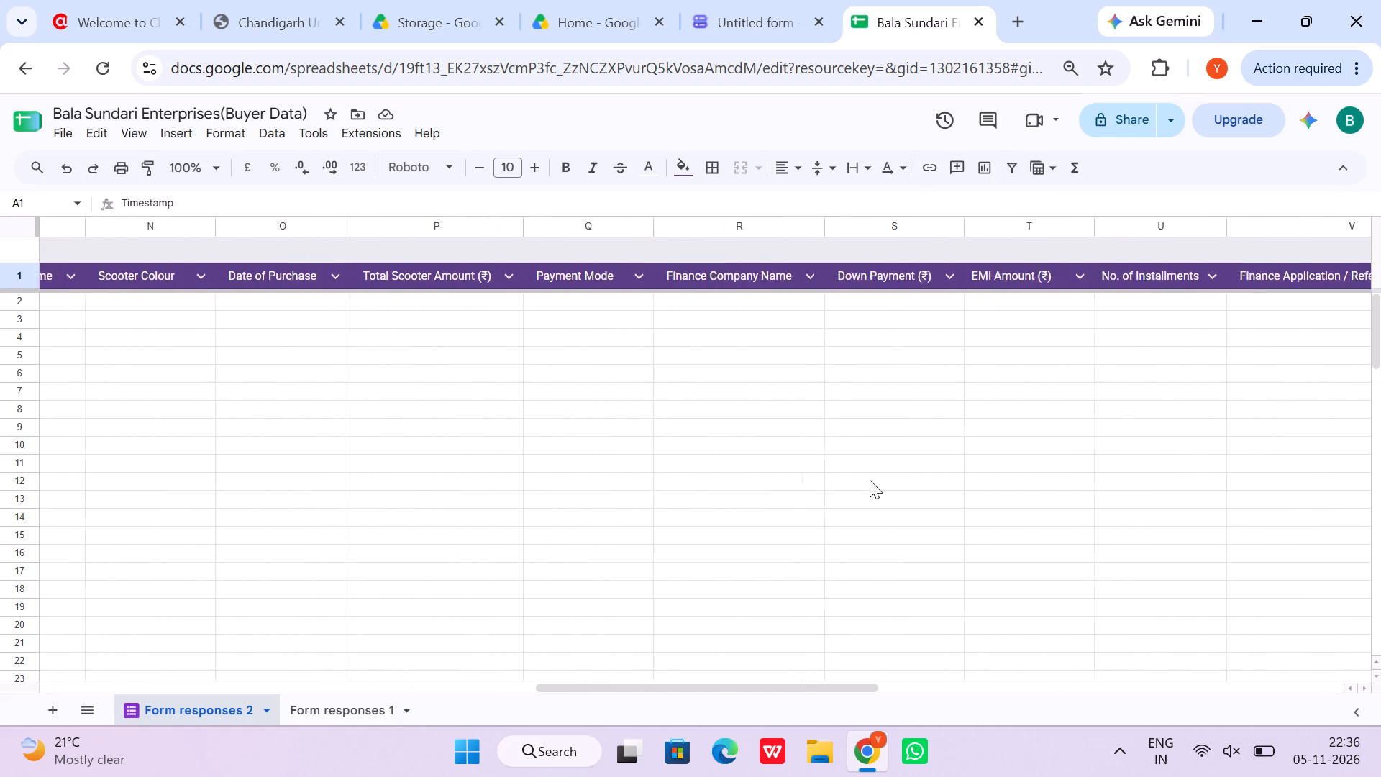
scroll(870, 480, "left", 8)
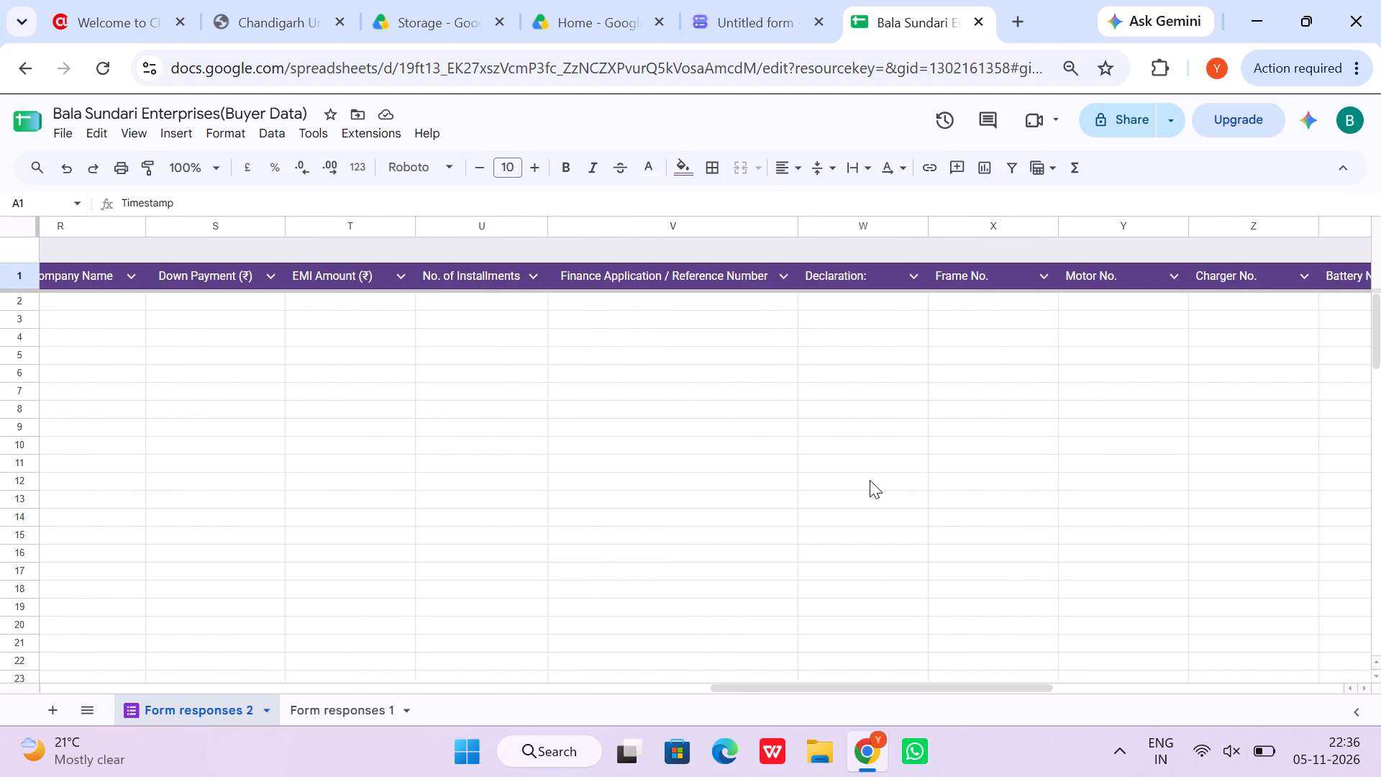
scroll(870, 480, "left", 2)
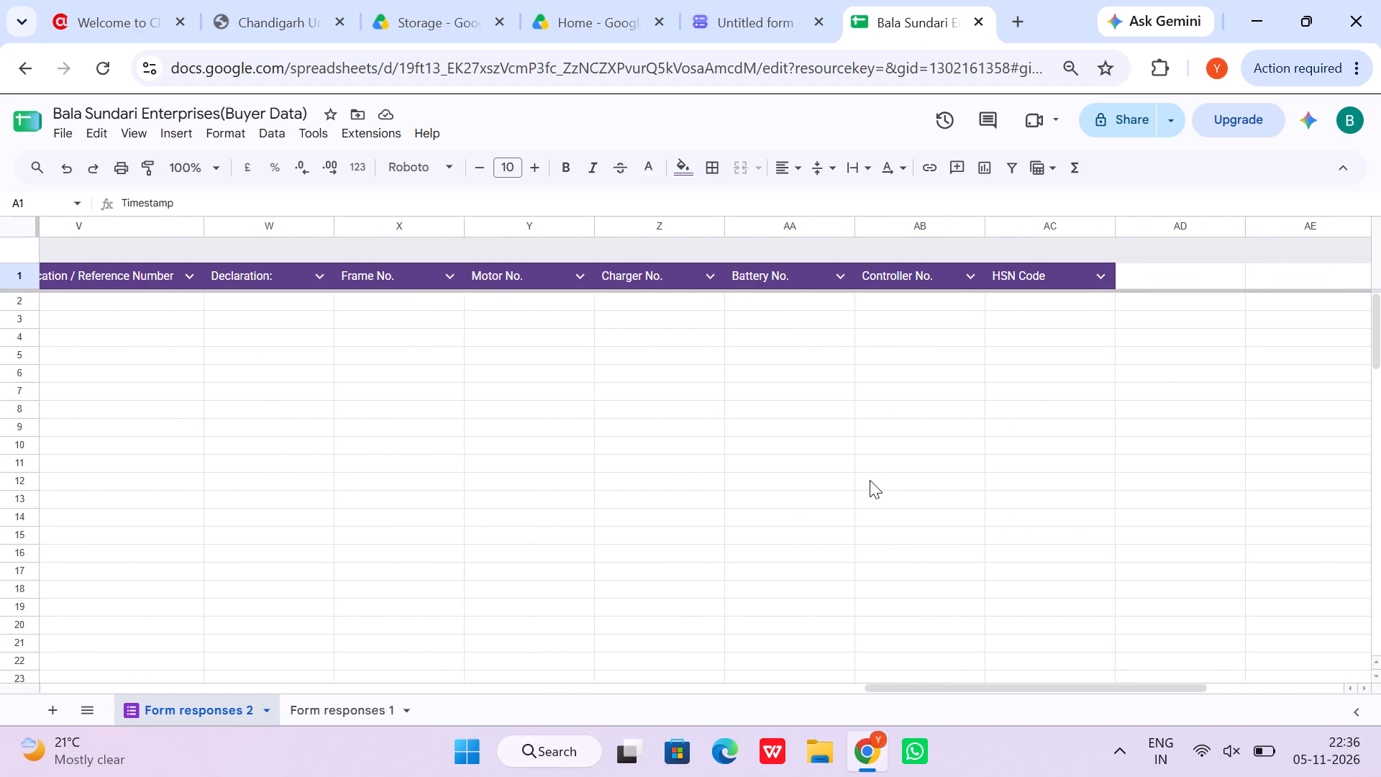
scroll(870, 480, "right", 8)
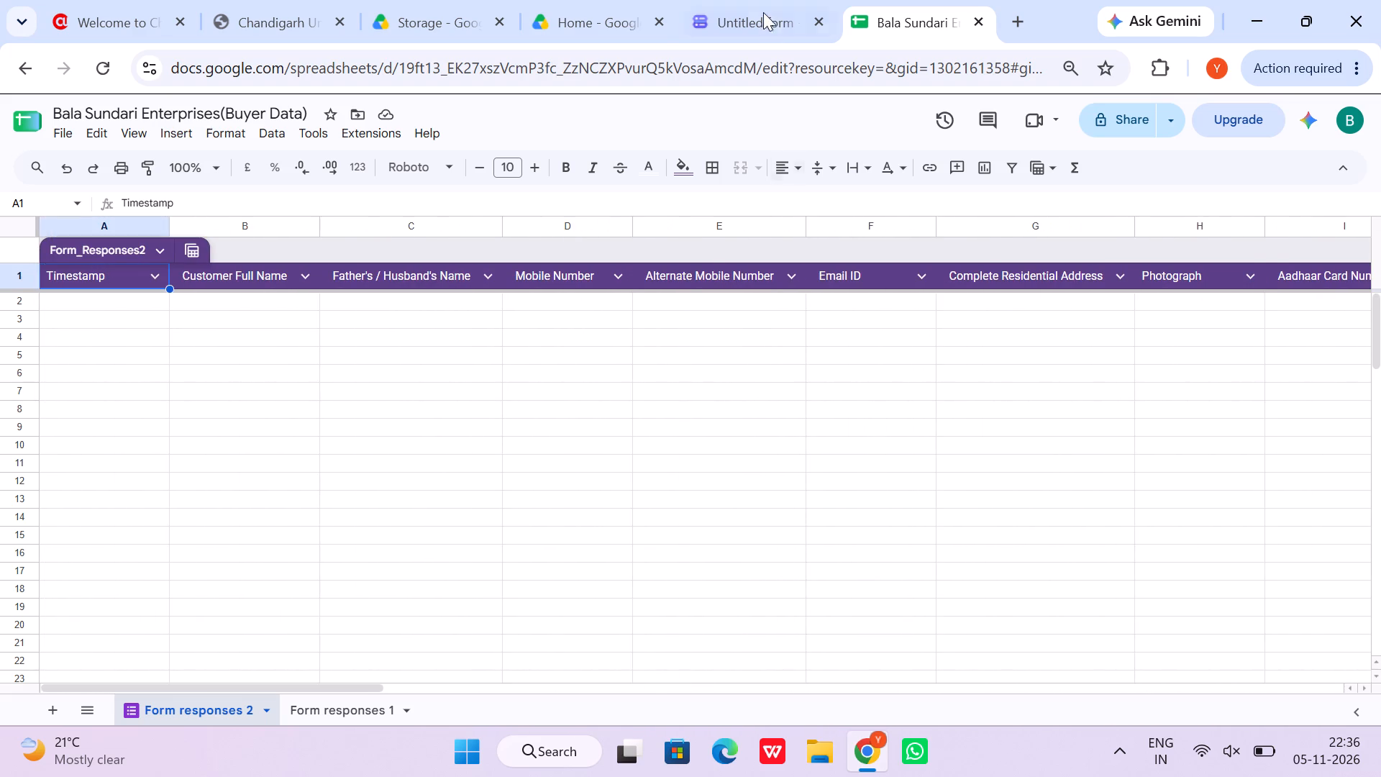
Close the Drive Storage page, leaving the Drive home, form and Buyer Data spreadsheet pages open.
left_click(608, 9)
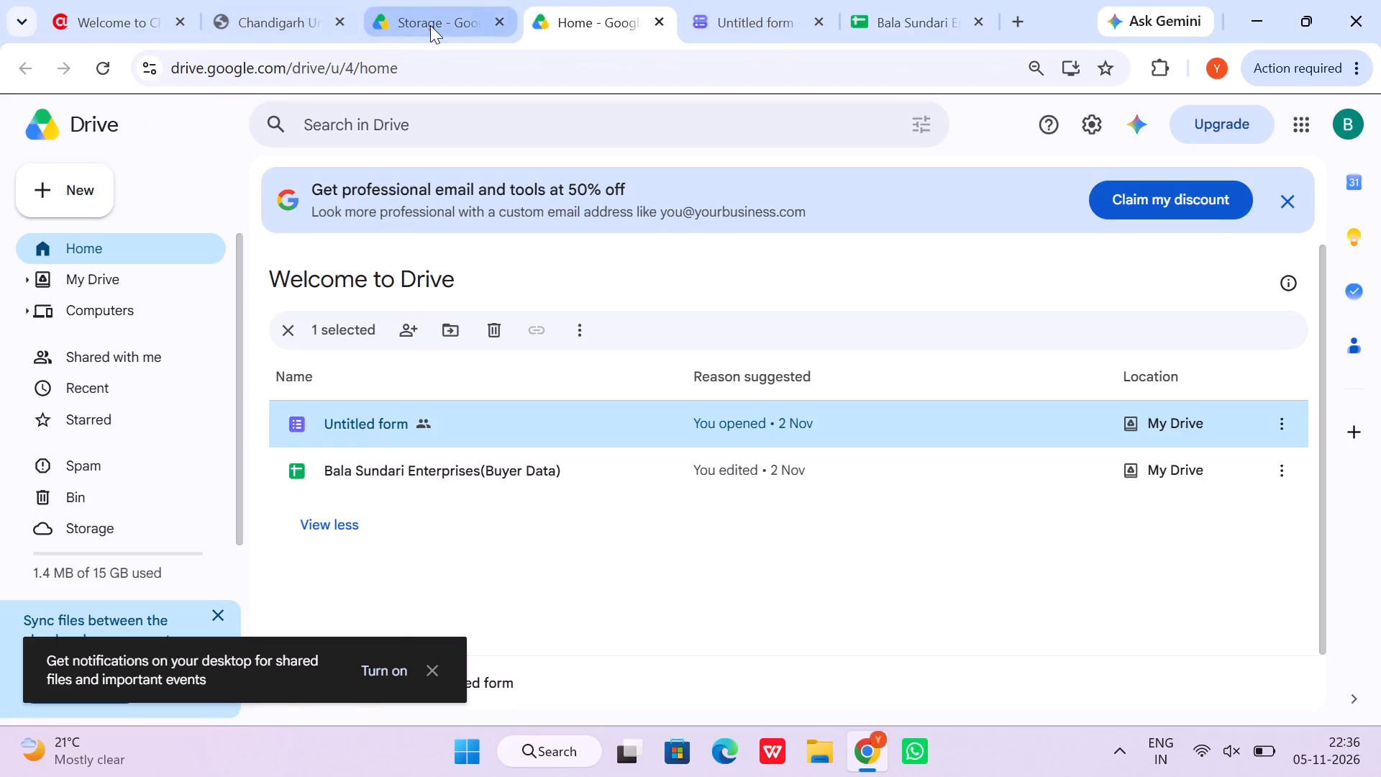
left_click(430, 25)
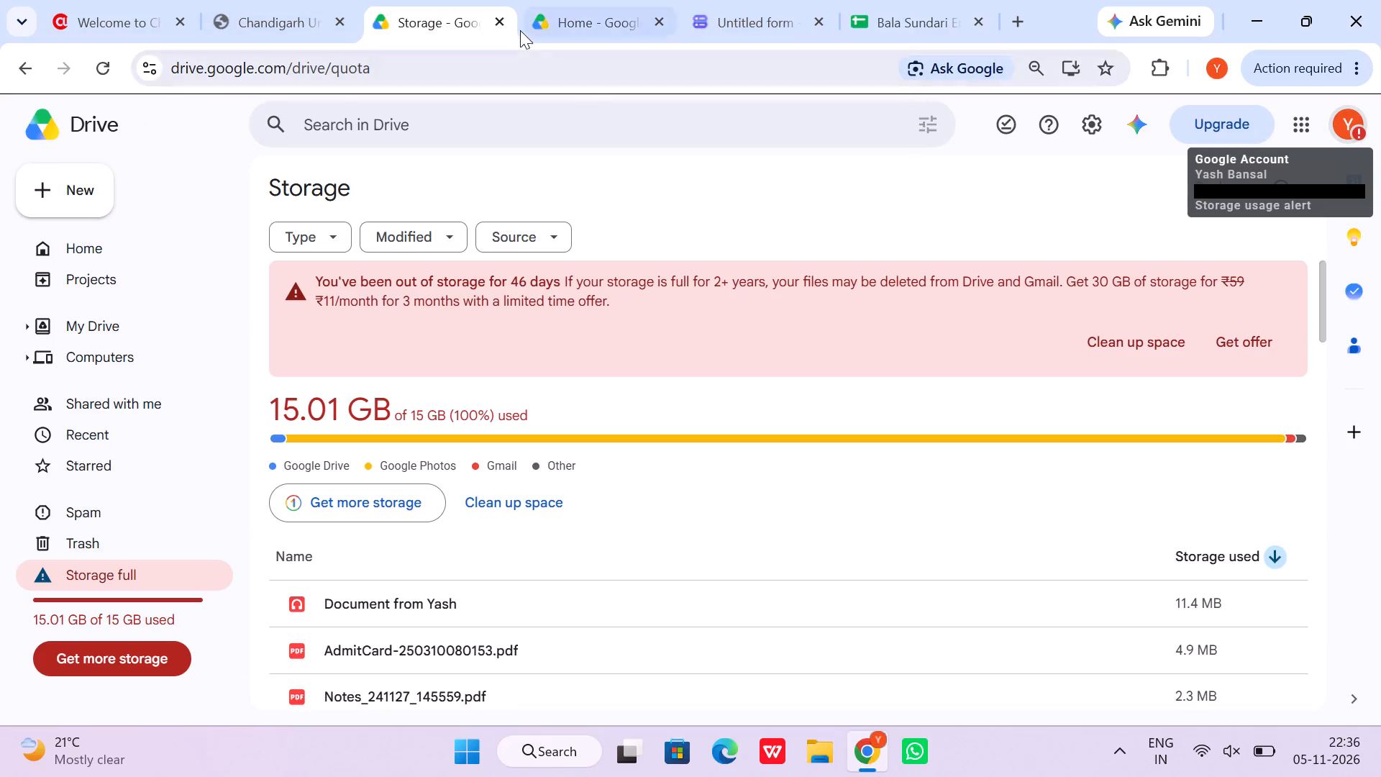
left_click(496, 18)
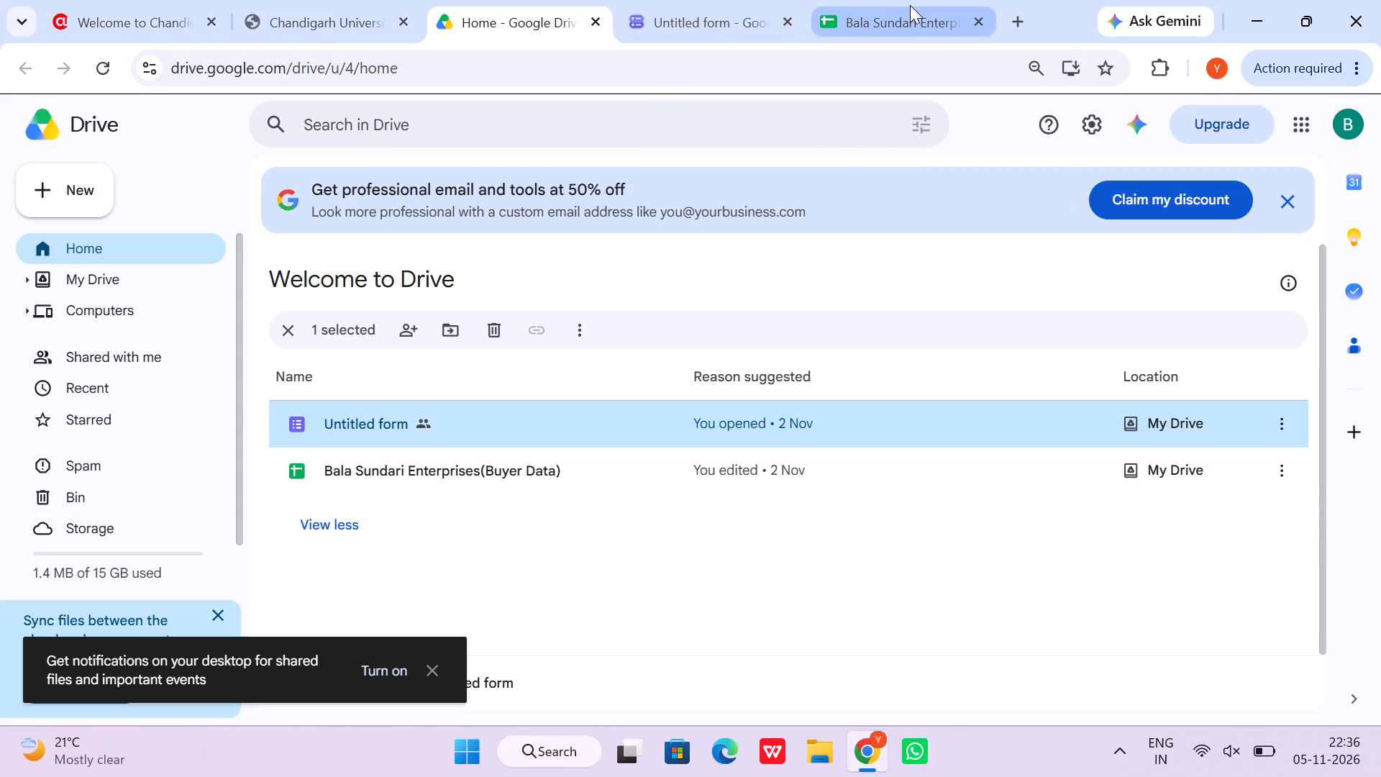
Return to the scooter purchase form's questions, save the form, and minimise the browser window.
left_click(727, 14)
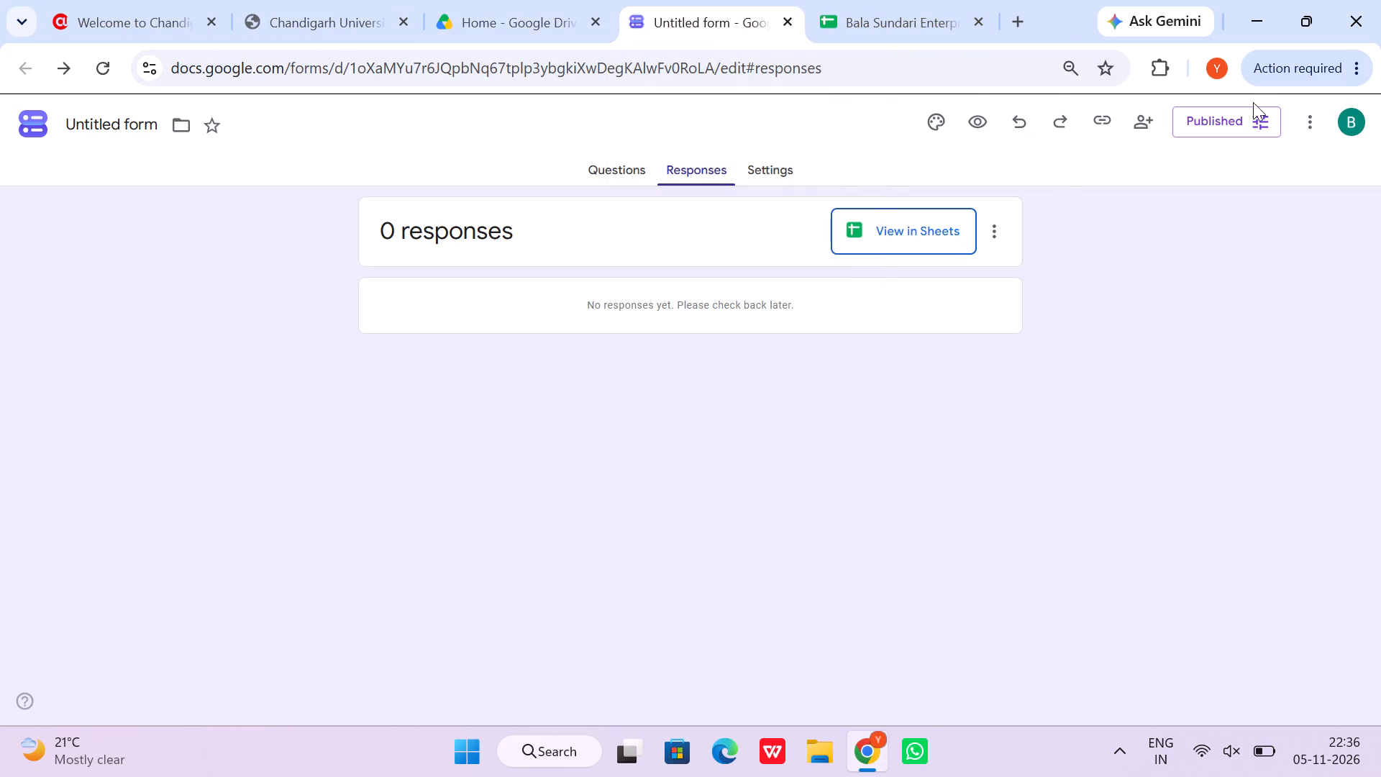
left_click(619, 162)
key("ctrl+s")
key("ctrl+s")
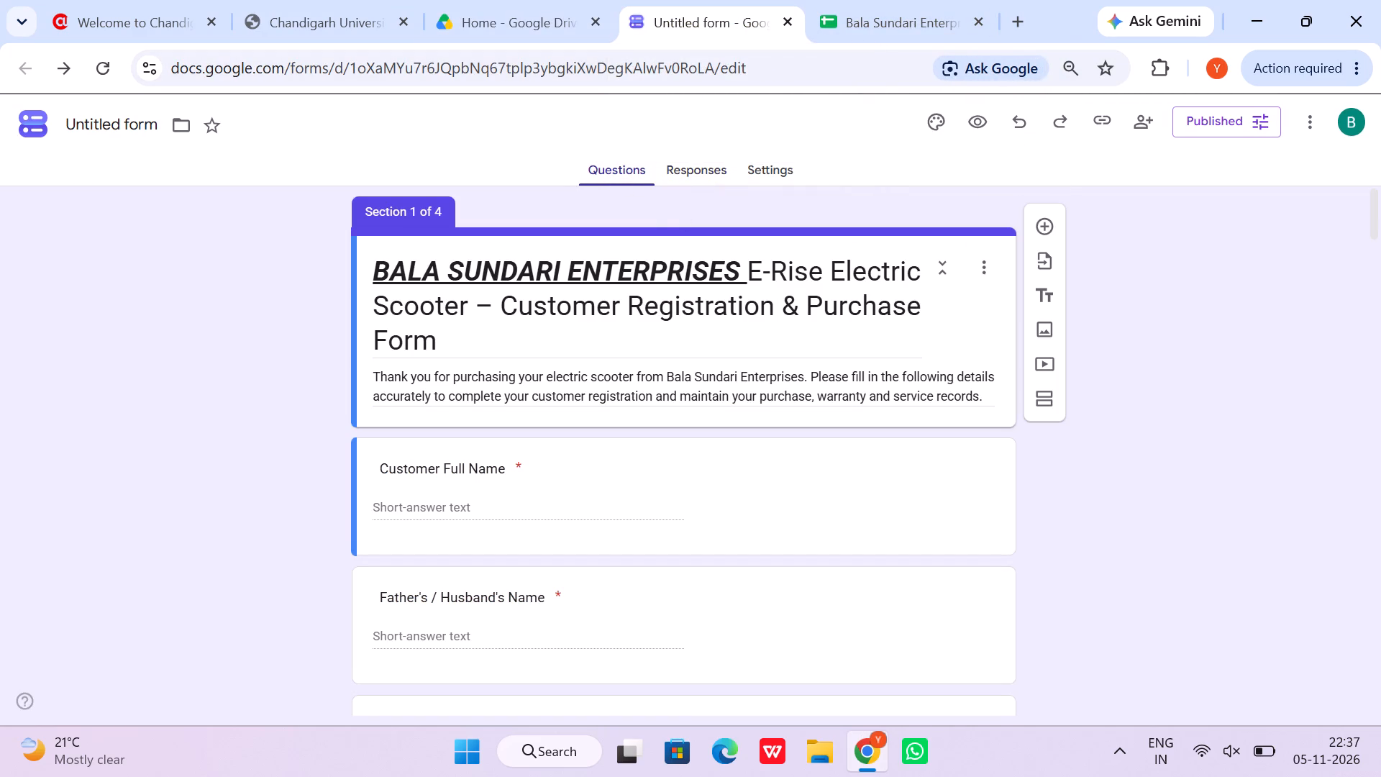
key("ctrl+s")
key("ctrl+s")
key("ctrl+s")
key("ctrl+s")
key("ctrl+s")
key("ctrl+s")
left_click(1255, 0)
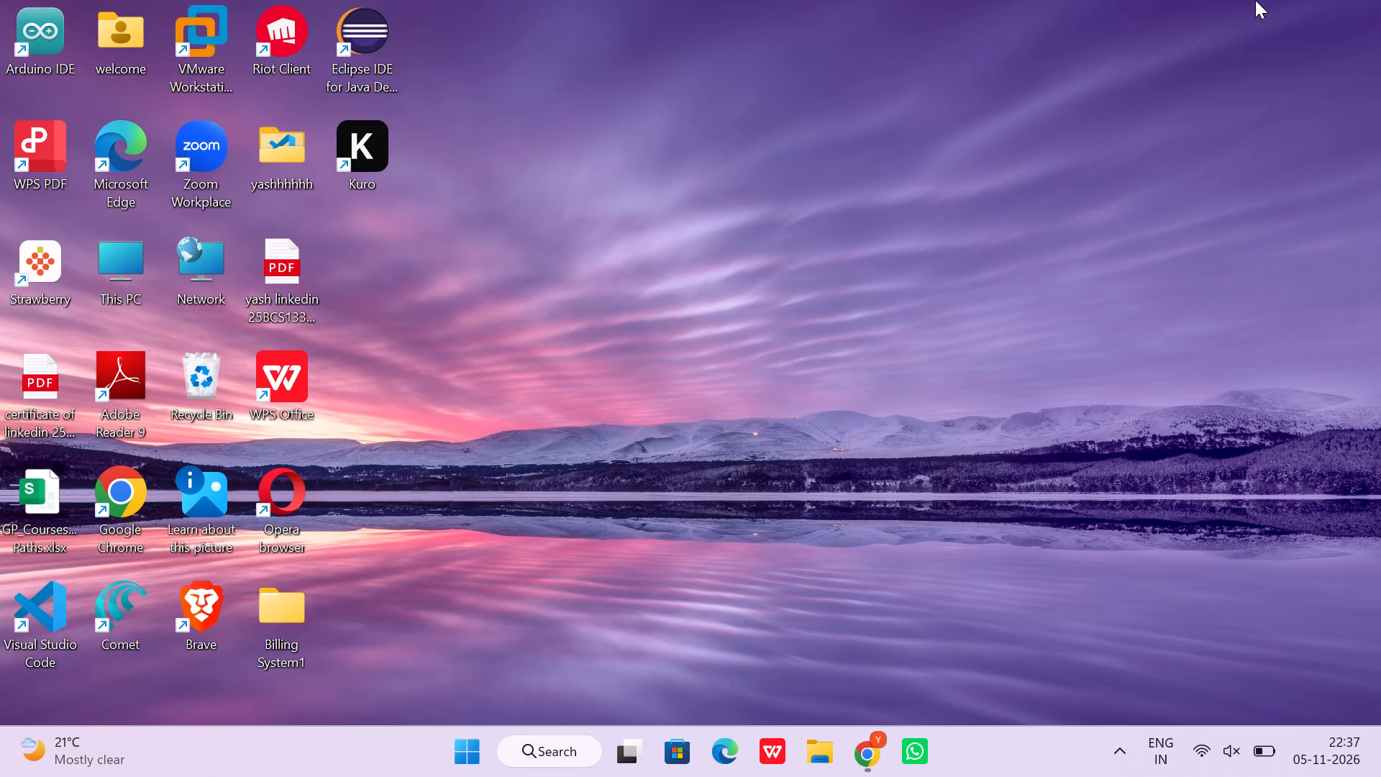